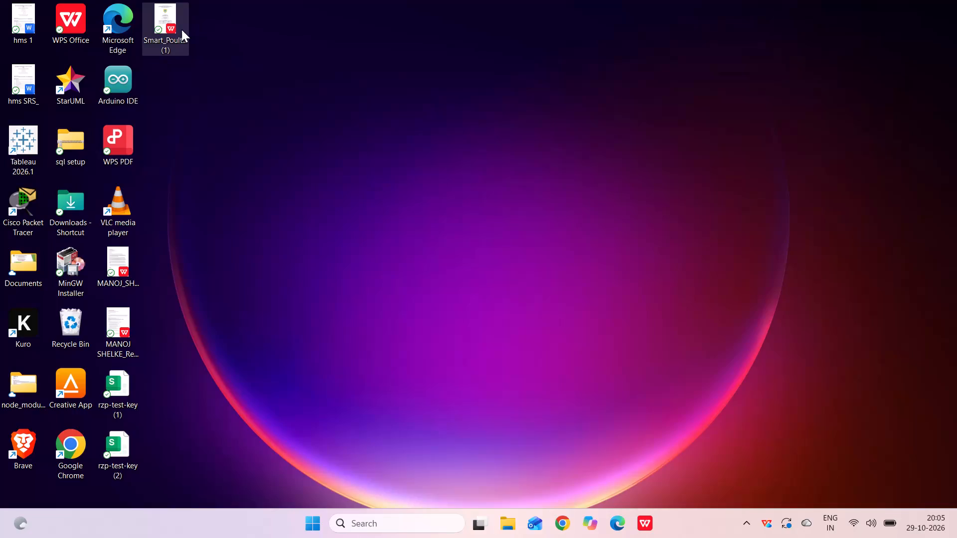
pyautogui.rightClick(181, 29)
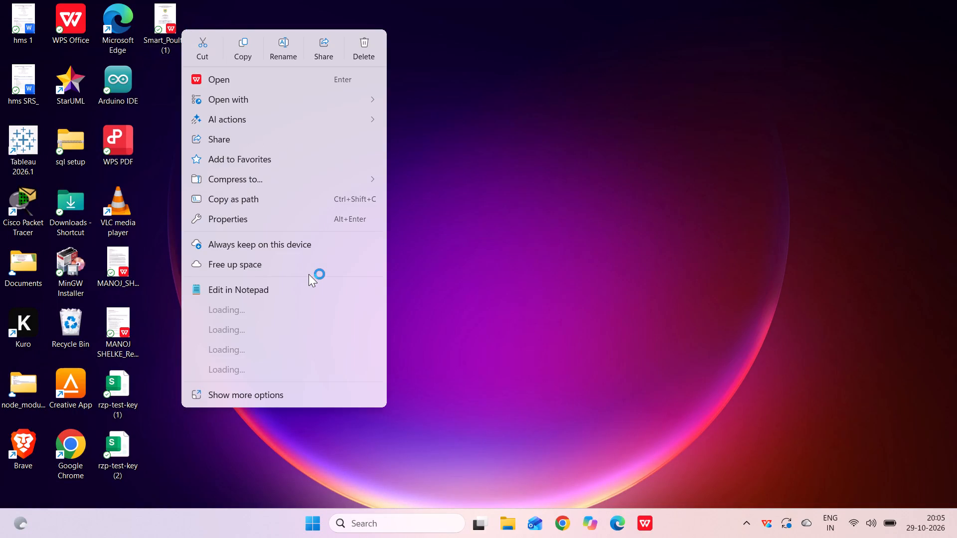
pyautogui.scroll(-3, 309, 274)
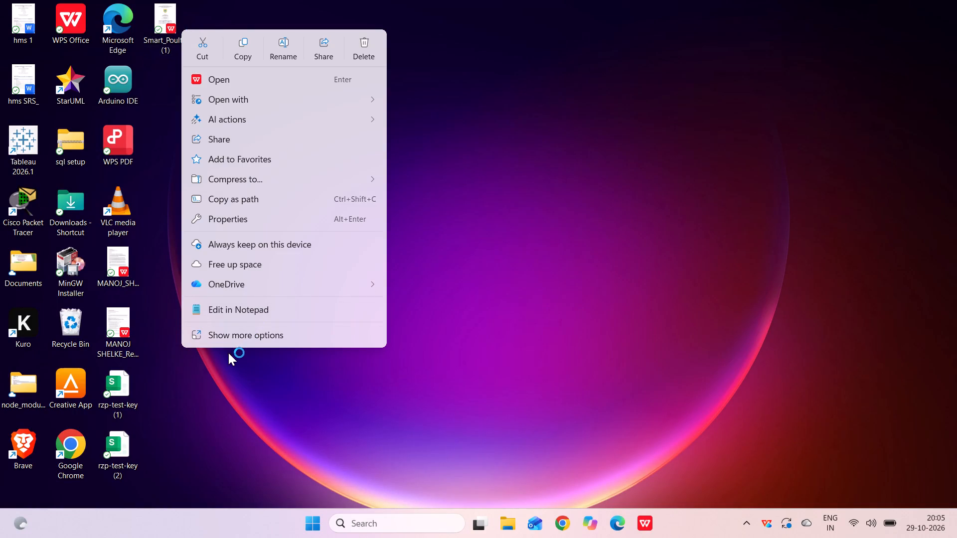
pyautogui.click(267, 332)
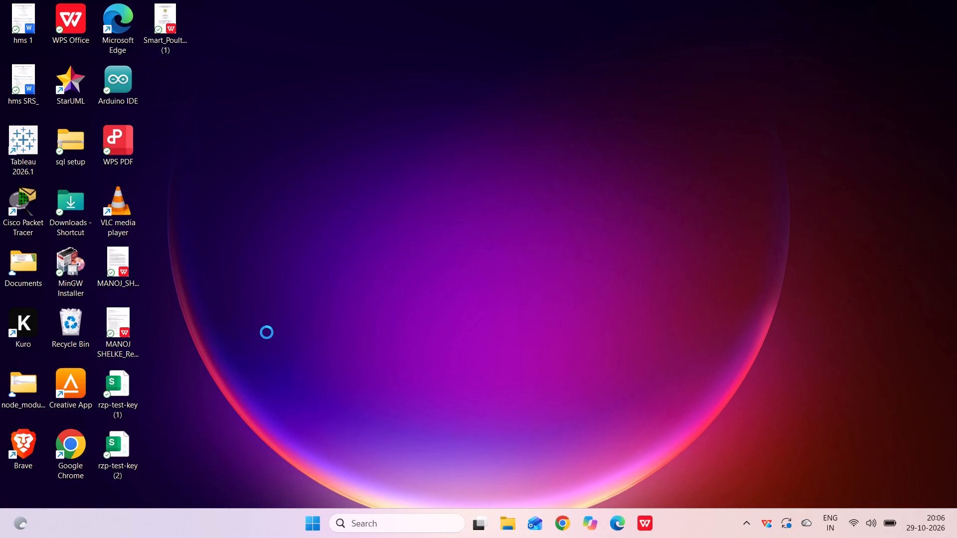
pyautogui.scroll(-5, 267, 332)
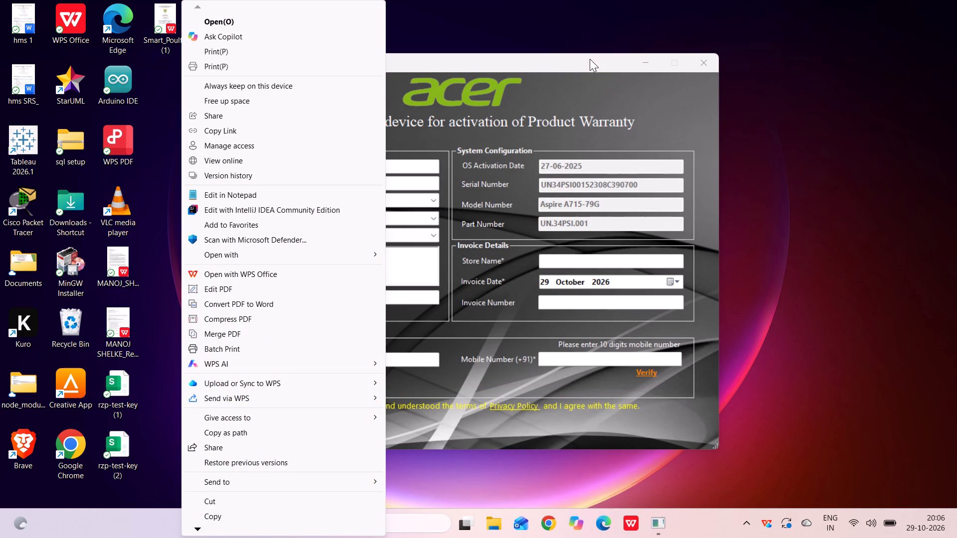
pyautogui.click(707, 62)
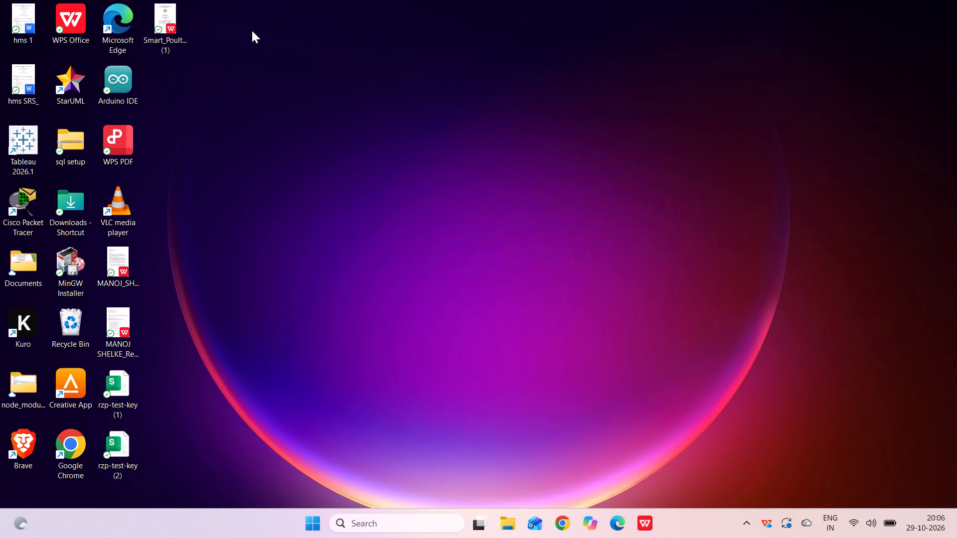
# Open the Smart_Poultry_System_Report_v3 (1) PDF from the desktop in Word, choosing Word as the app always used for PDF files.
pyautogui.rightClick(163, 17)
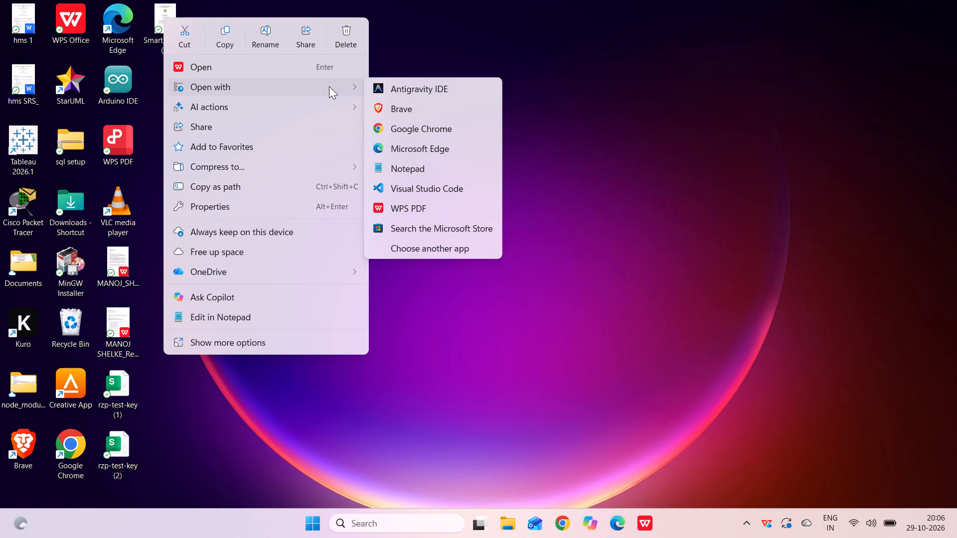
pyautogui.click(445, 256)
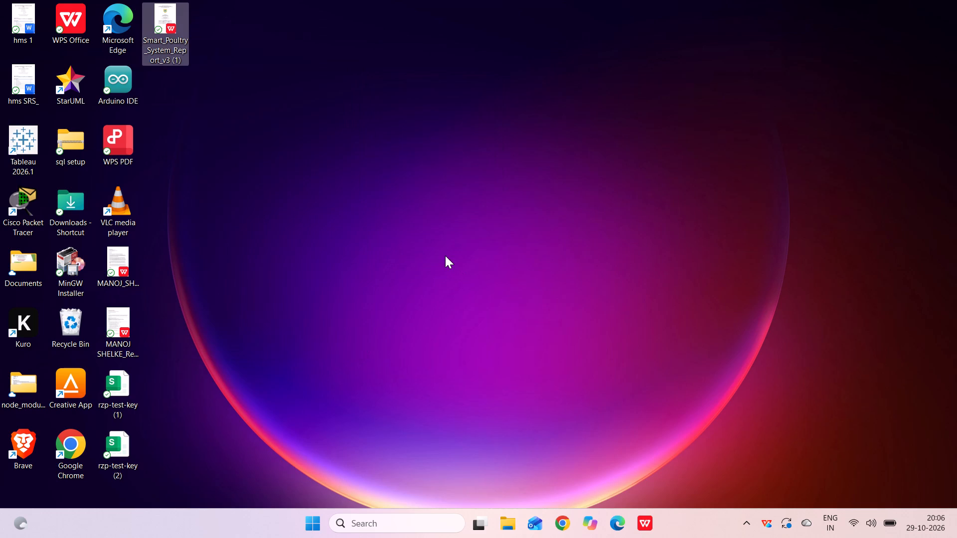
pyautogui.scroll(-6, 445, 256)
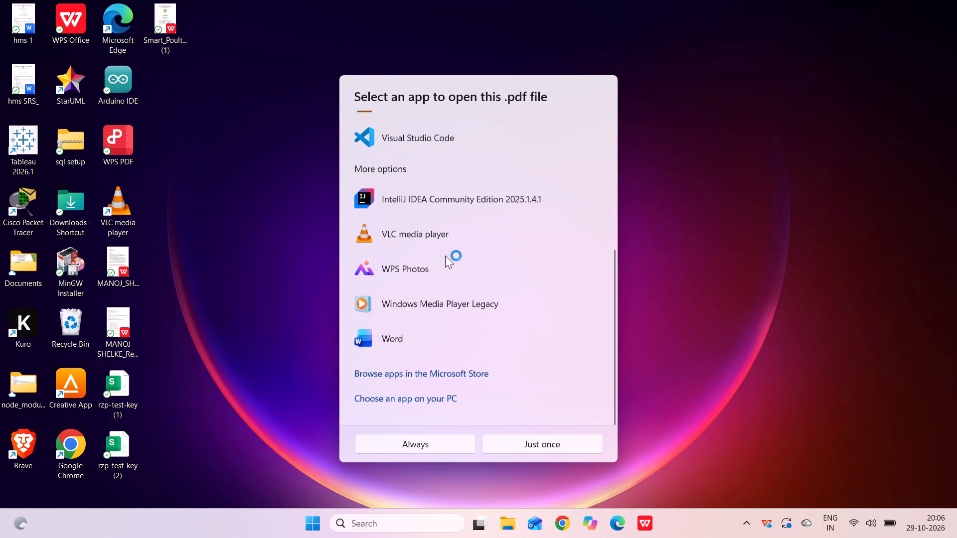
pyautogui.click(396, 347)
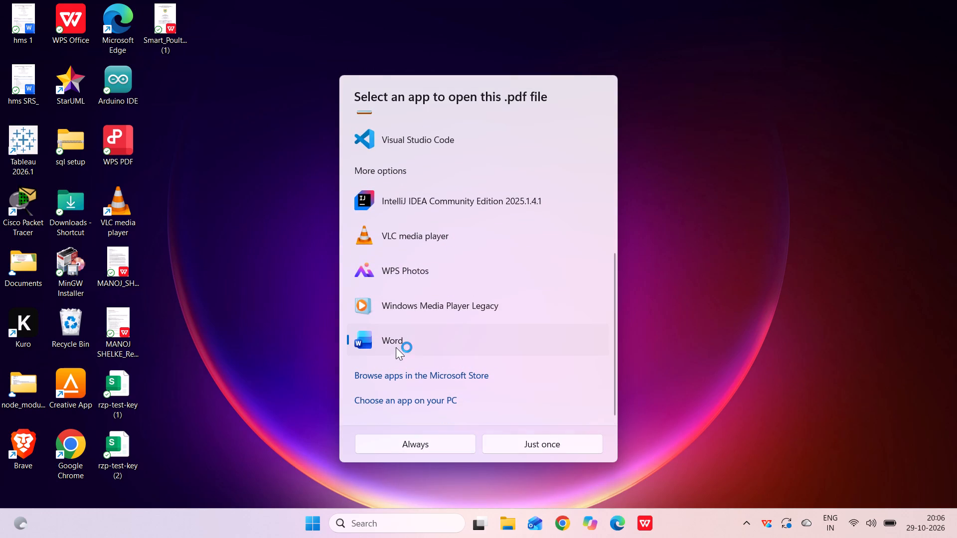
pyautogui.click(412, 448)
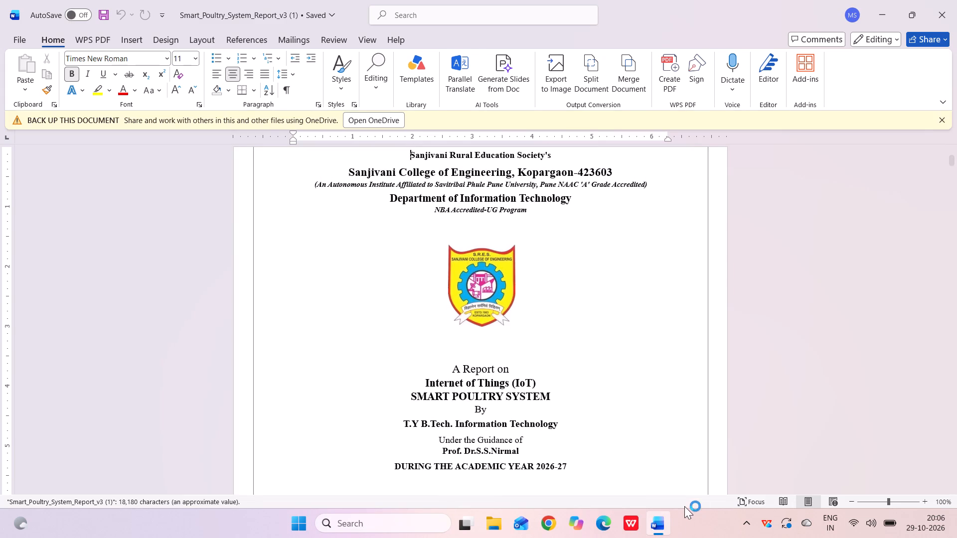
# Replace the ending of the PRN in the first member row of the cover page's Team Members table with the new member's digits.
pyautogui.scroll(-4, 608, 442)
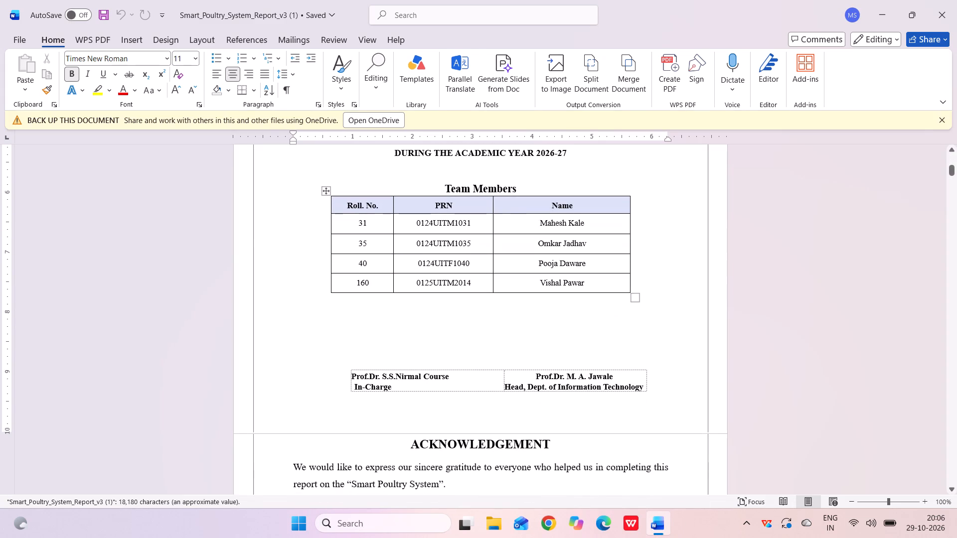
pyautogui.scroll(1, 464, 340)
pyautogui.scroll(-1, 464, 340)
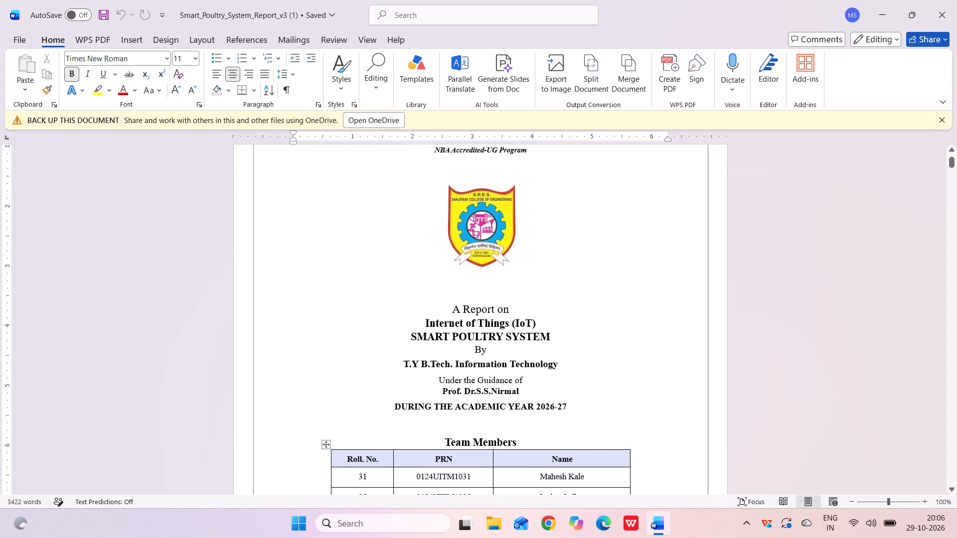
pyautogui.click(554, 332)
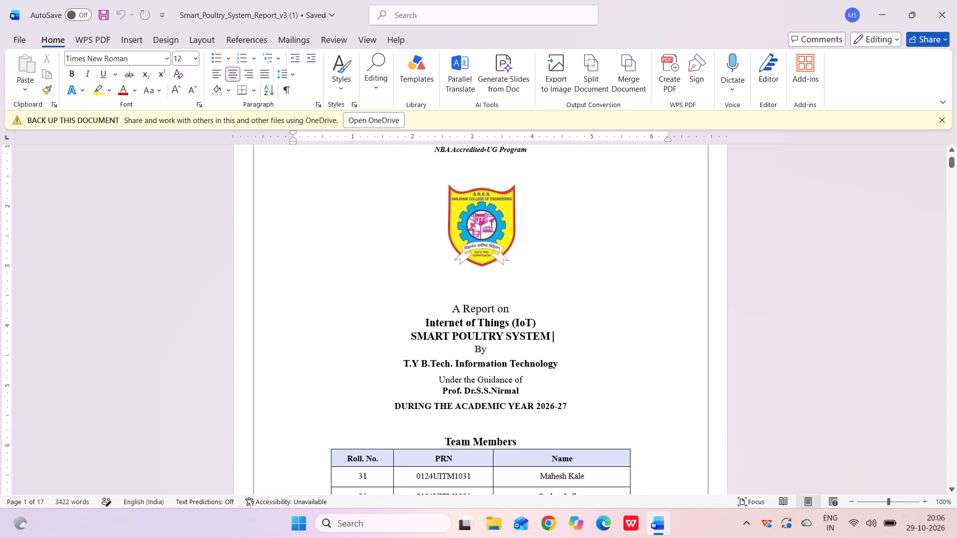
pyautogui.hscroll(1, 683, 135)
pyautogui.scroll(-2, 683, 135)
pyautogui.scroll(-1, 542, 286)
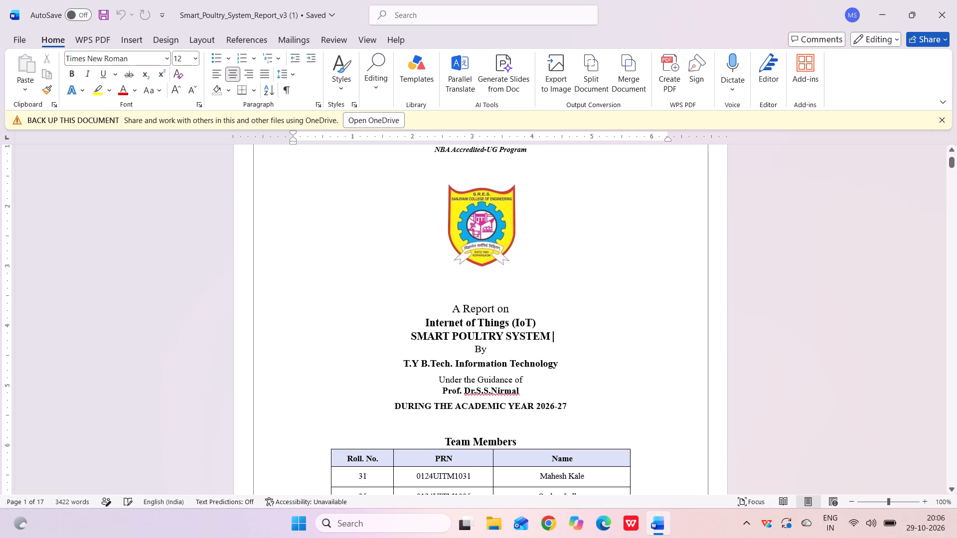
pyautogui.scroll(-1, 542, 286)
pyautogui.hscroll(1, 542, 286)
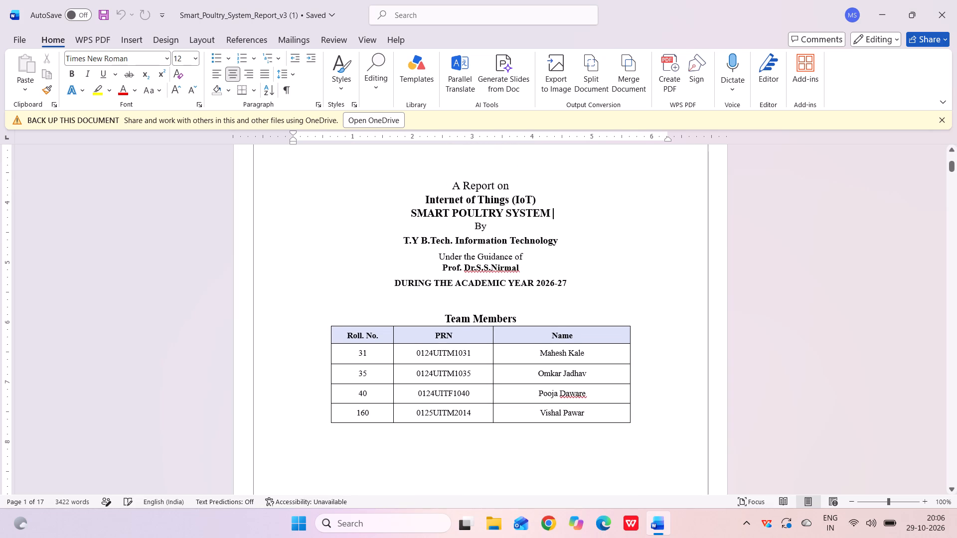
pyautogui.scroll(-1, 542, 286)
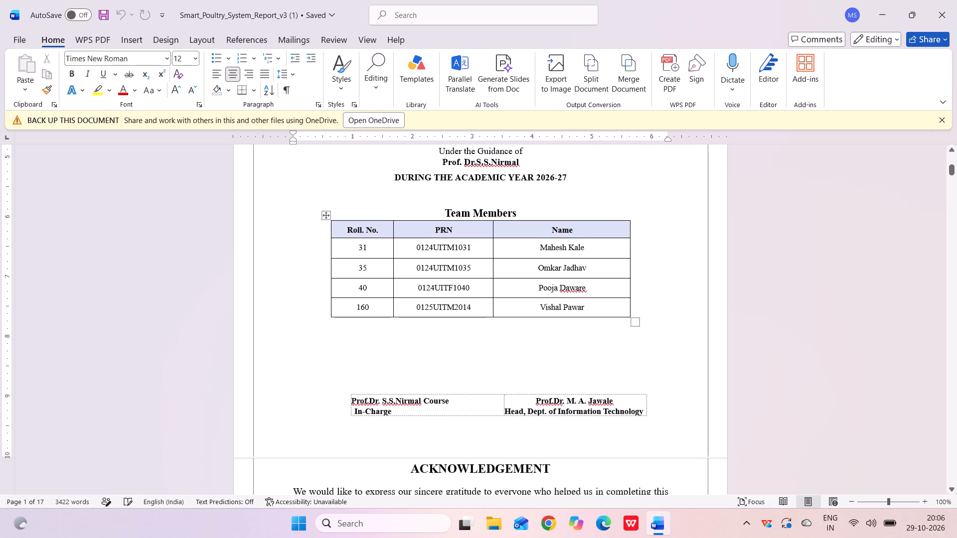
pyautogui.click(472, 252)
pyautogui.press('BackSpace')
pyautogui.press('BackSpace')
pyautogui.press('BackSpace')
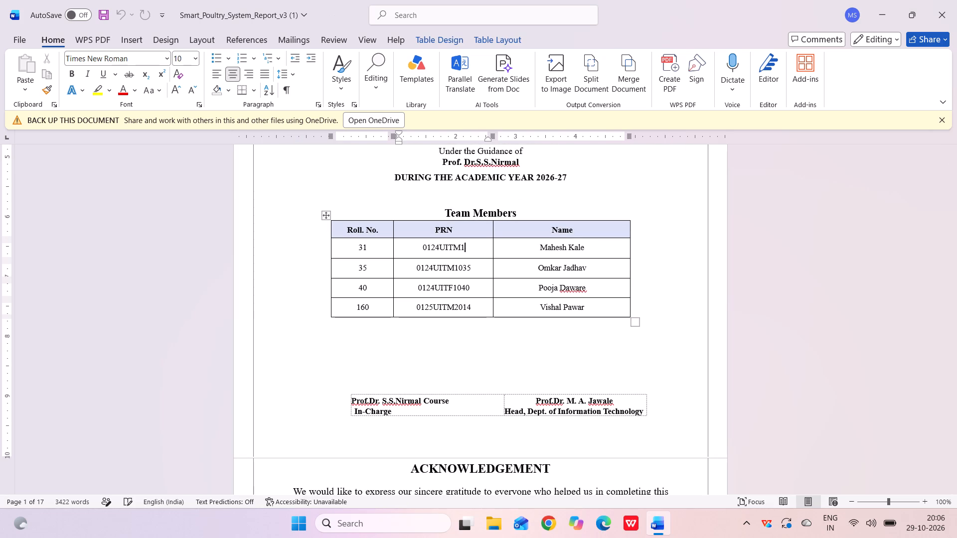
pyautogui.press('BackSpace')
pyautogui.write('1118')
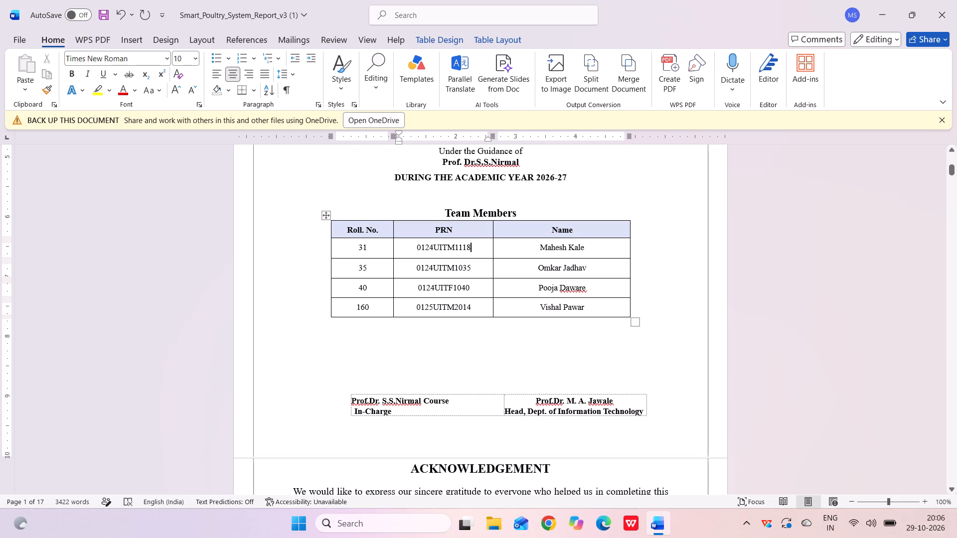
# Replace the name in the first member row of the Team Members table with the new member's full name.
pyautogui.click(593, 246)
pyautogui.press('BackSpace')
pyautogui.press('BackSpace')
pyautogui.press('BackSpace')
pyautogui.press('BackSpace')
pyautogui.press('BackSpace')
pyautogui.press('BackSpace')
pyautogui.press('BackSpace')
pyautogui.press('BackSpace')
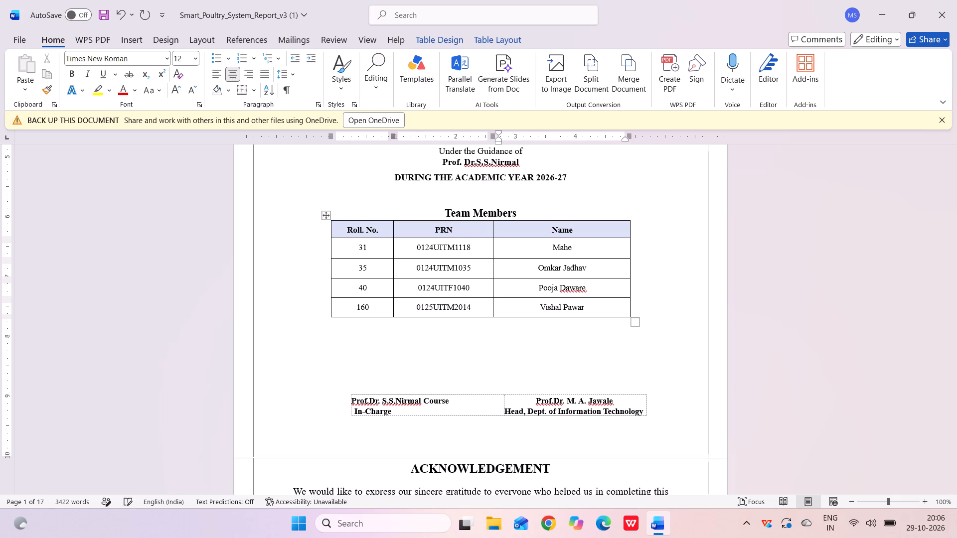
pyautogui.press('BackSpace')
pyautogui.press('BackSpace')
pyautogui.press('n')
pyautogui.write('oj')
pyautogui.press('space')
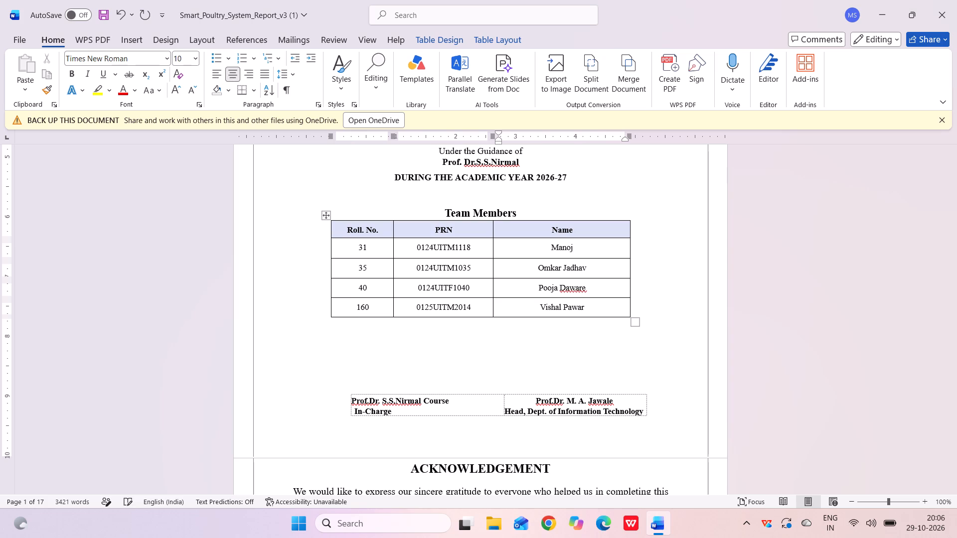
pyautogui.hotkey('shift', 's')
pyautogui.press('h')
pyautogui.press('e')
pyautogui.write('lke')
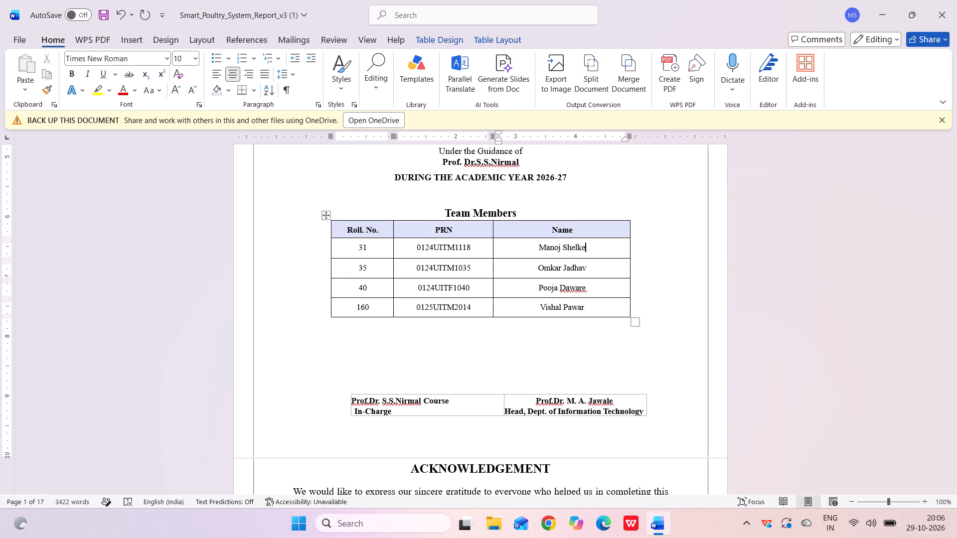
# Replace the ending of the PRN in the second member row of the Team Members table with the new member's digits.
pyautogui.click(474, 270)
pyautogui.press('BackSpace')
pyautogui.press('BackSpace')
pyautogui.press('BackSpace')
pyautogui.press('BackSpace')
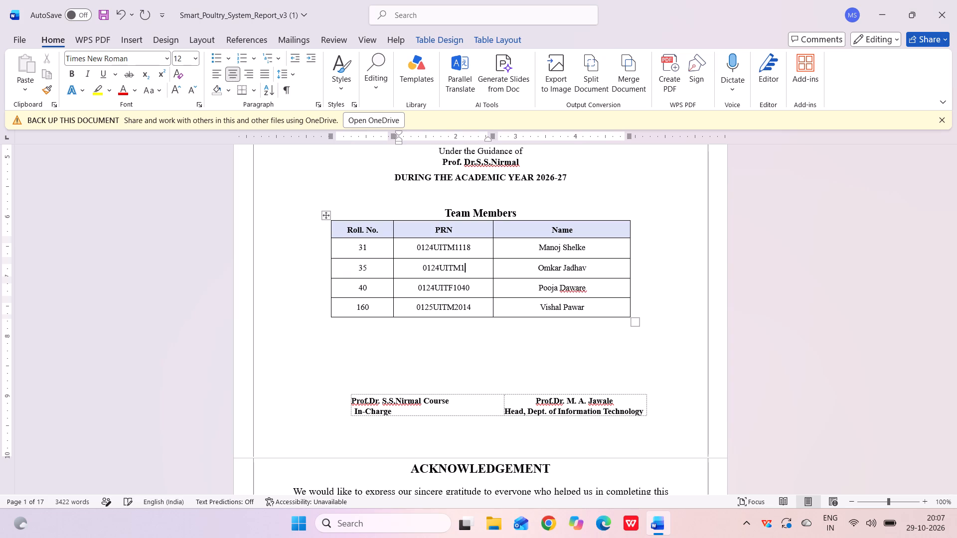
pyautogui.press('BackSpace')
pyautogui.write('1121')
# Replace the name in the second member row of the Team Members table with the new member's first name.
pyautogui.click(592, 267)
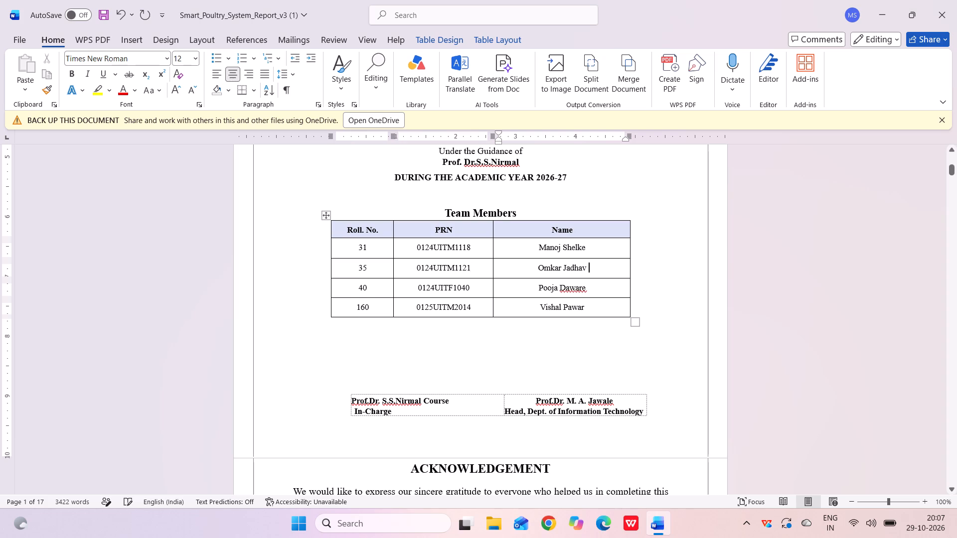
pyautogui.press('BackSpace')
pyautogui.press('BackSpace')
pyautogui.press('BackSpace')
pyautogui.press('BackSpace')
pyautogui.press('BackSpace')
pyautogui.press('BackSpace')
pyautogui.press('BackSpace')
pyautogui.press('BackSpace')
pyautogui.press('BackSpace')
pyautogui.press('BackSpace')
pyautogui.press('BackSpace')
pyautogui.press('BackSpace')
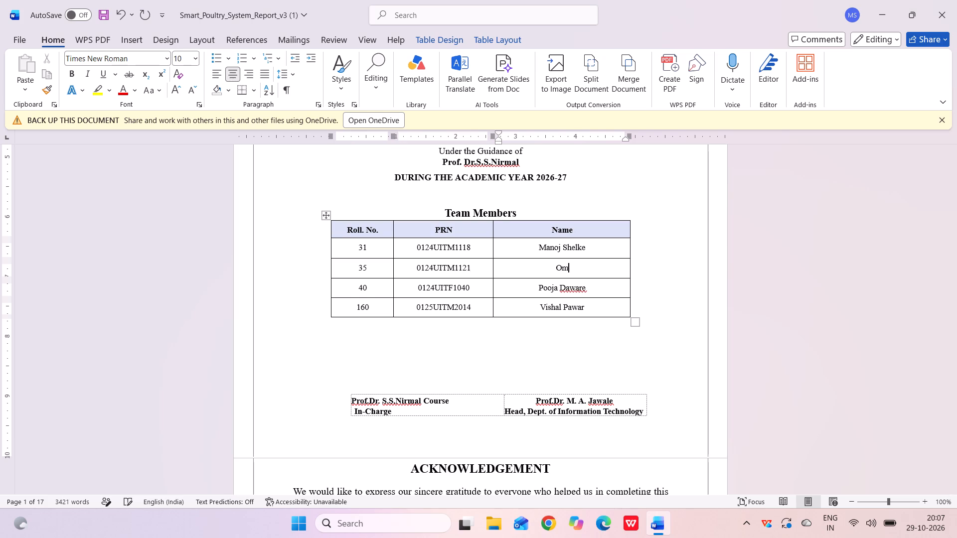
pyautogui.press('BackSpace')
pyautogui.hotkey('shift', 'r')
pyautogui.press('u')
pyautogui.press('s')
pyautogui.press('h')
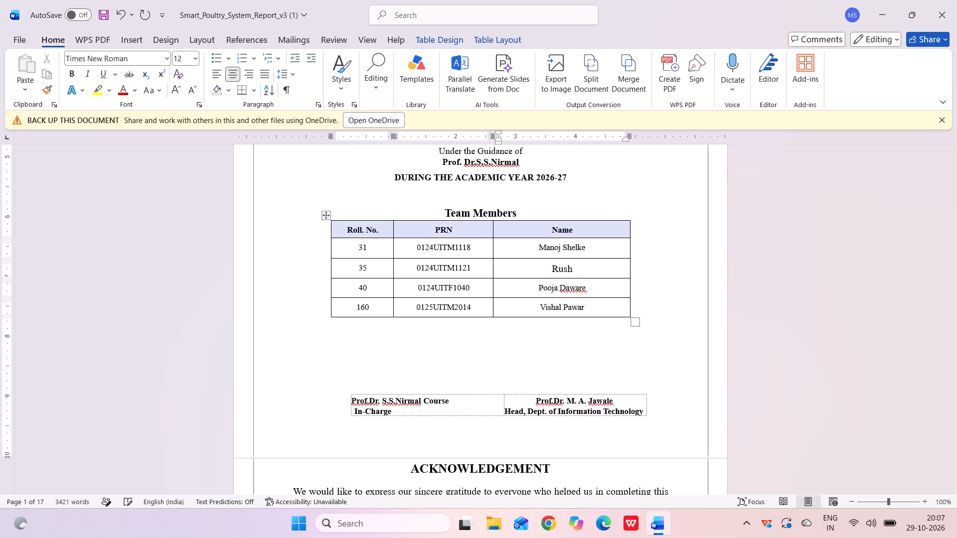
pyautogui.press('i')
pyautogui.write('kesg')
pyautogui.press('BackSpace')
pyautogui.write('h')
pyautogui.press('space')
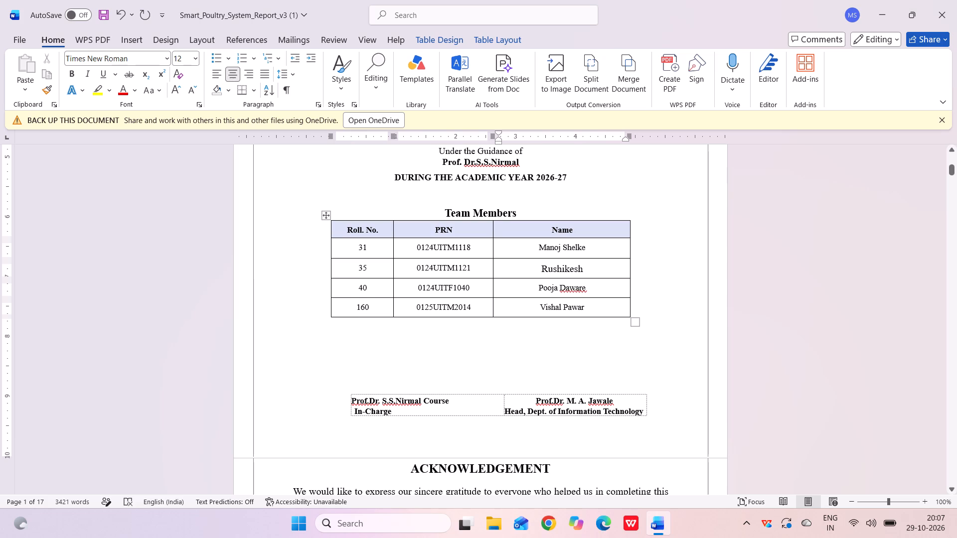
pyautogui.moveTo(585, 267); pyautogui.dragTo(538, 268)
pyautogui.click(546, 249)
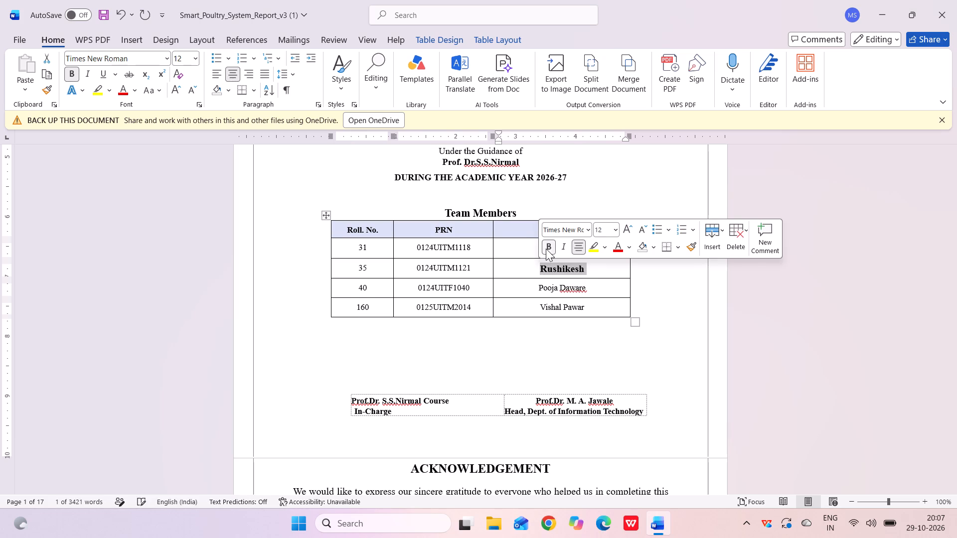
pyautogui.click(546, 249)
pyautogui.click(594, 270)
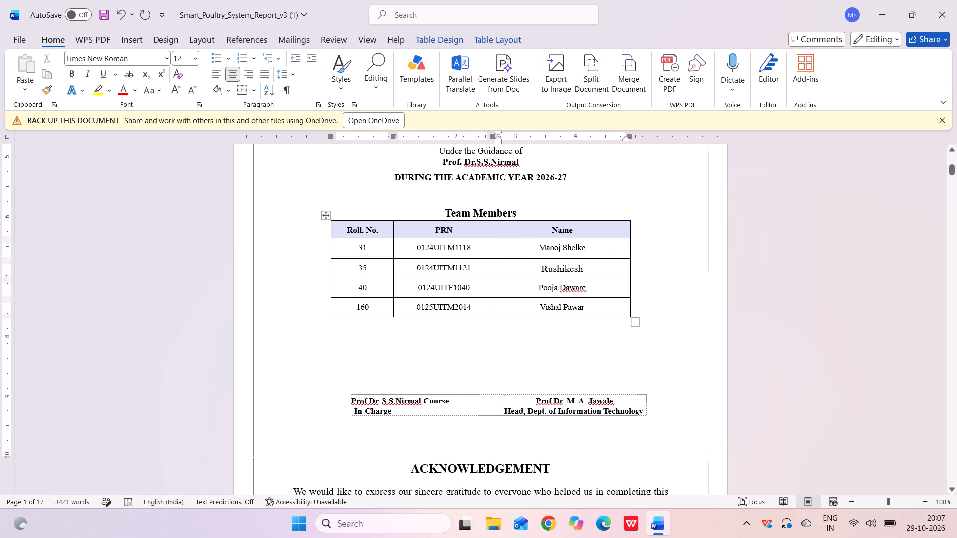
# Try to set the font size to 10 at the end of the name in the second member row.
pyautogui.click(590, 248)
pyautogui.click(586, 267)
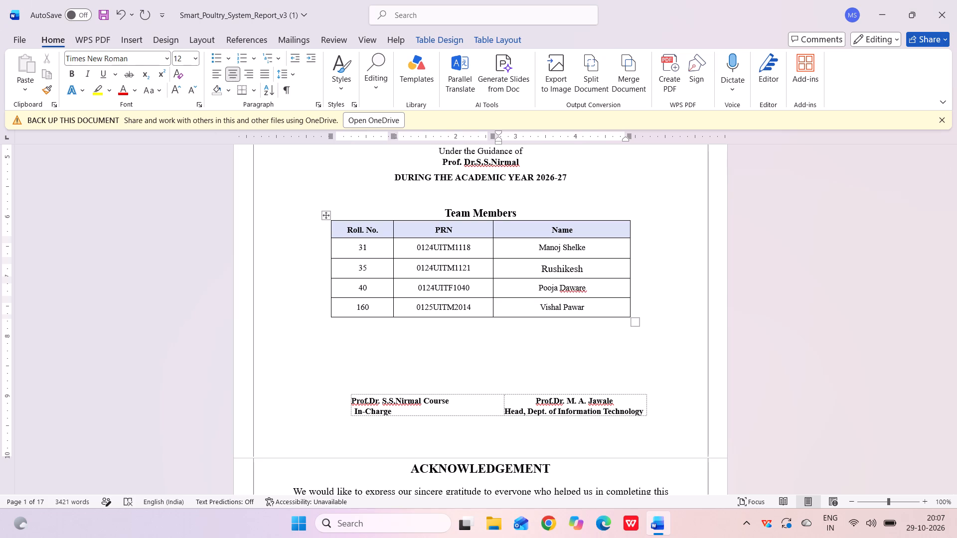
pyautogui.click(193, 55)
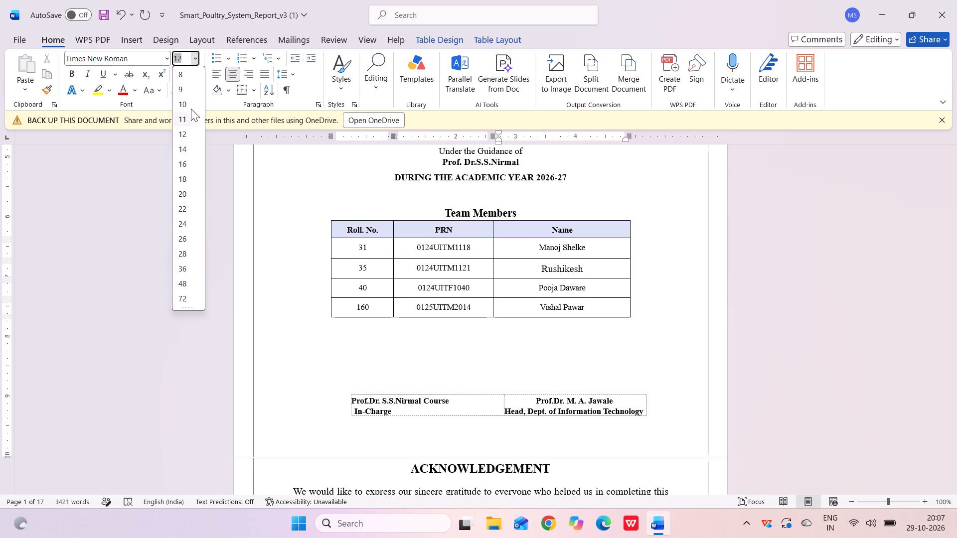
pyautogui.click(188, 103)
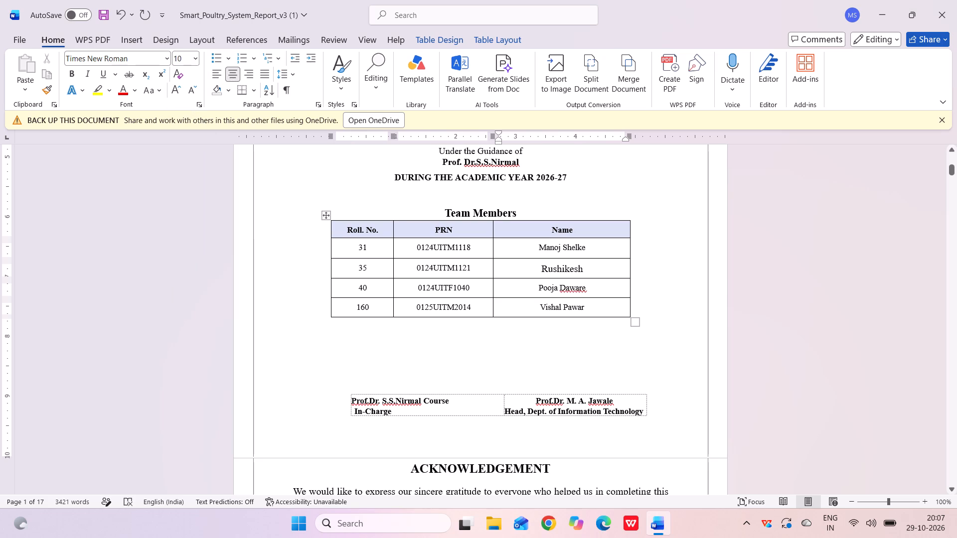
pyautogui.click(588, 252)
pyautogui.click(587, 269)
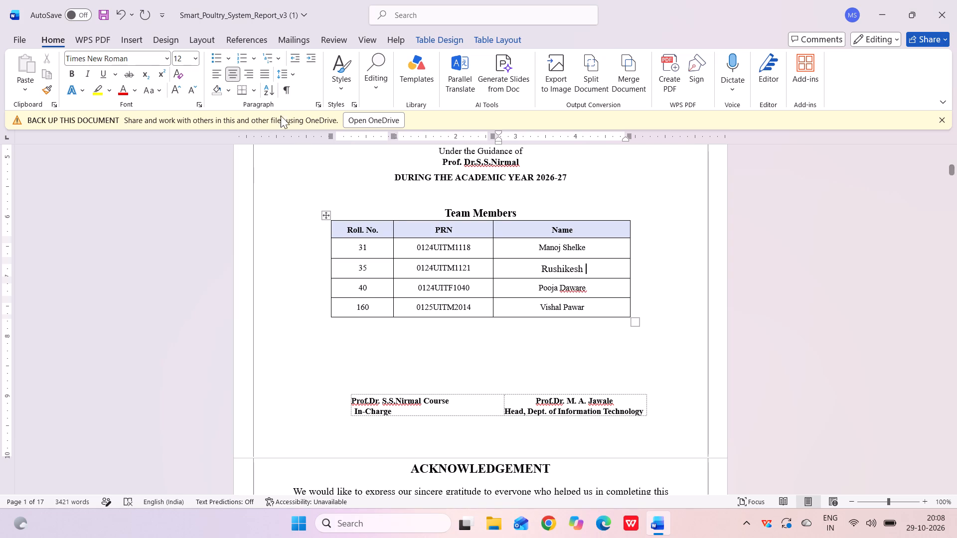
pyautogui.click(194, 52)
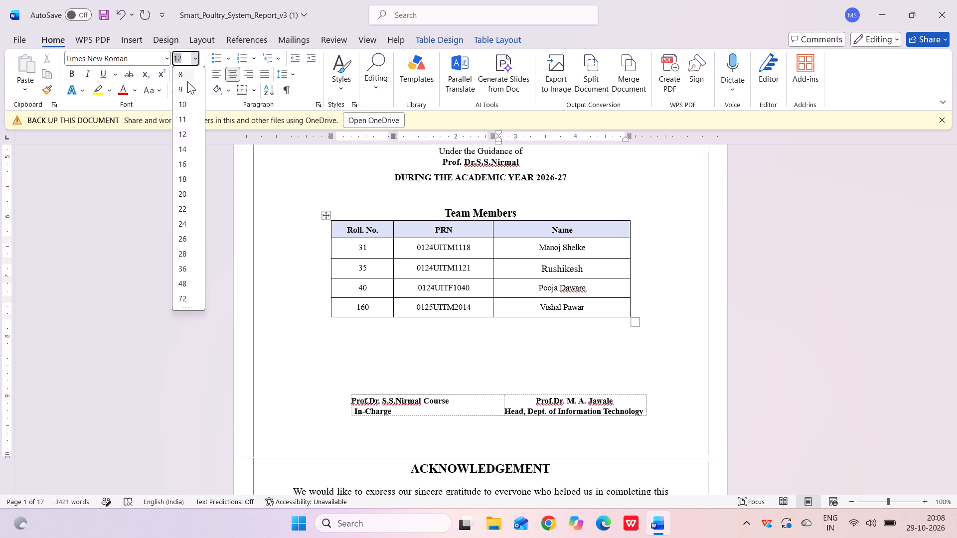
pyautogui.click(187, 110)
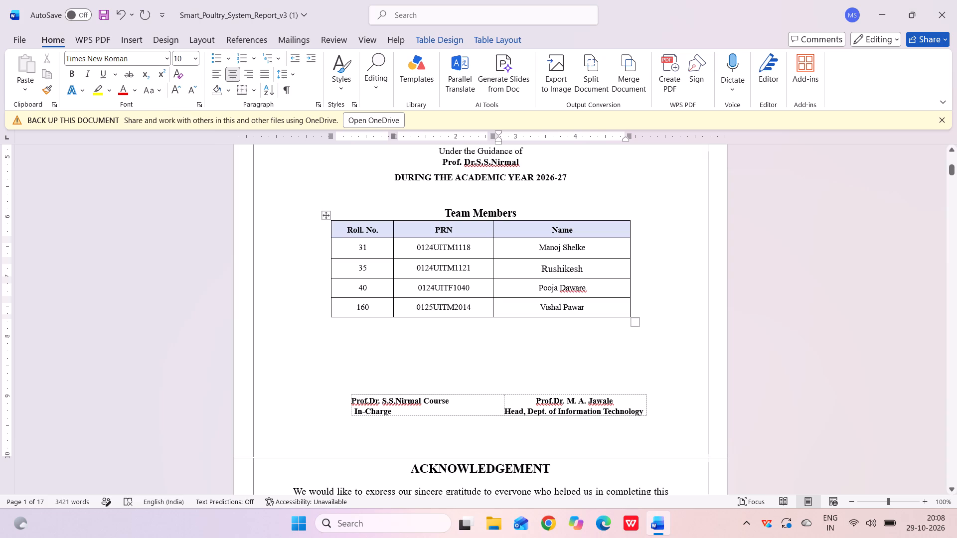
# Set the font size of the names in the second and third member rows to 10.
pyautogui.moveTo(587, 266); pyautogui.dragTo(503, 281)
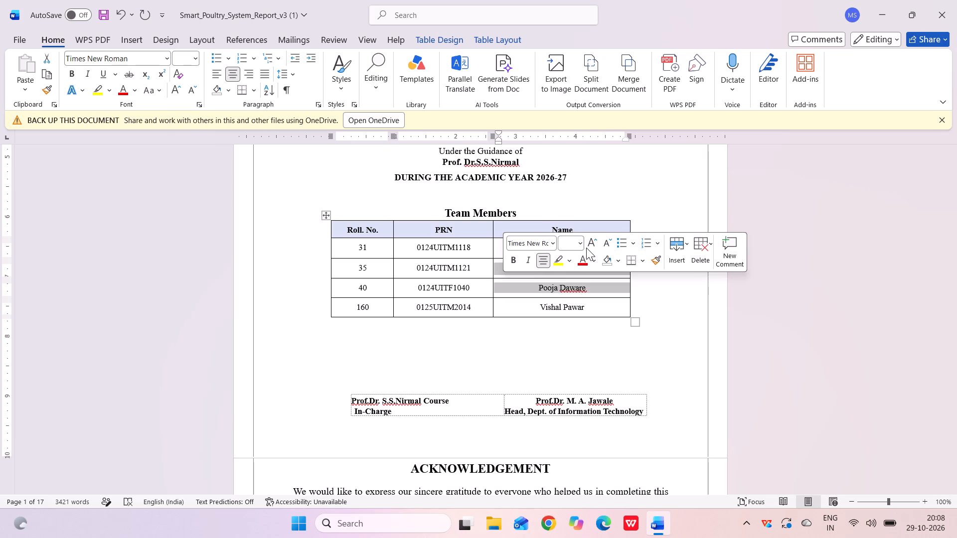
pyautogui.click(581, 243)
pyautogui.click(573, 284)
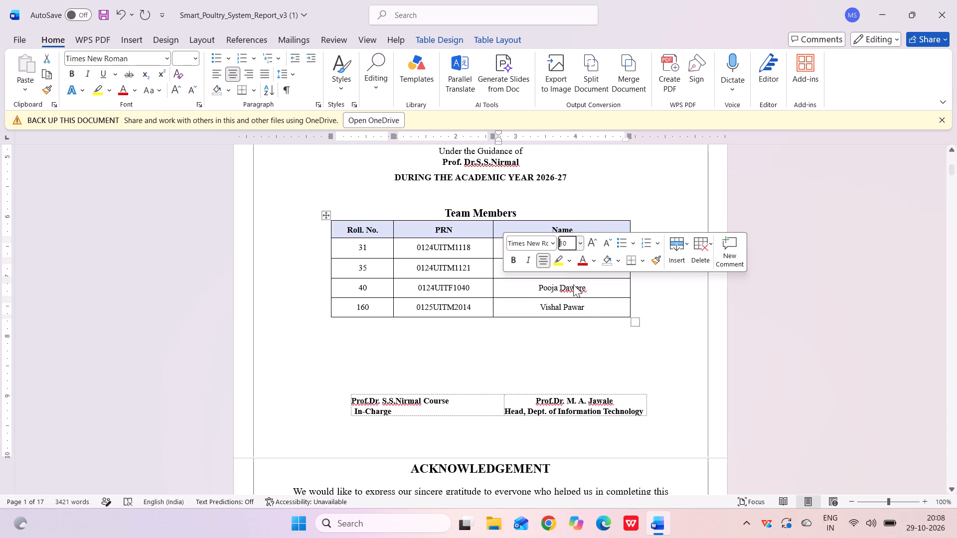
pyautogui.click(667, 308)
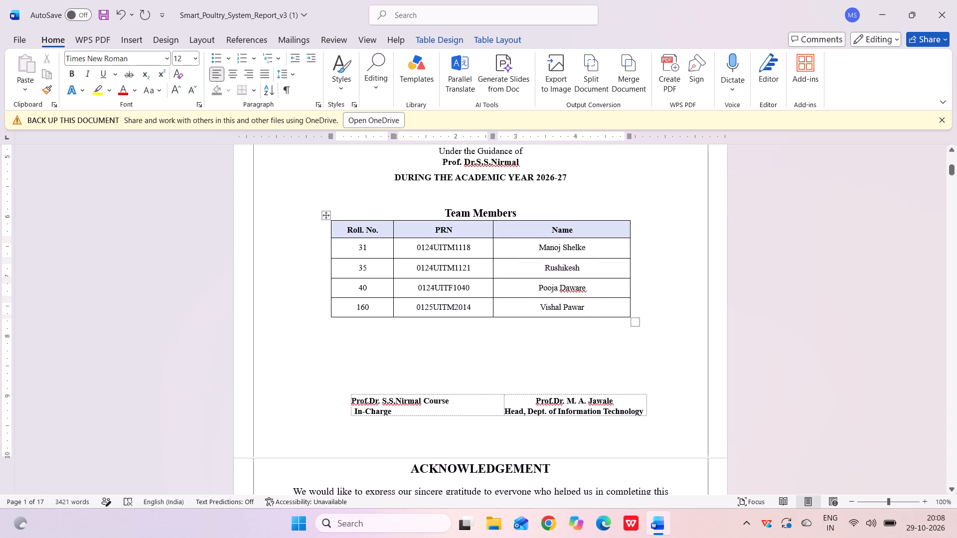
# Add the new member's surname after the first name in the second member row of the Team Members table.
pyautogui.click(590, 267)
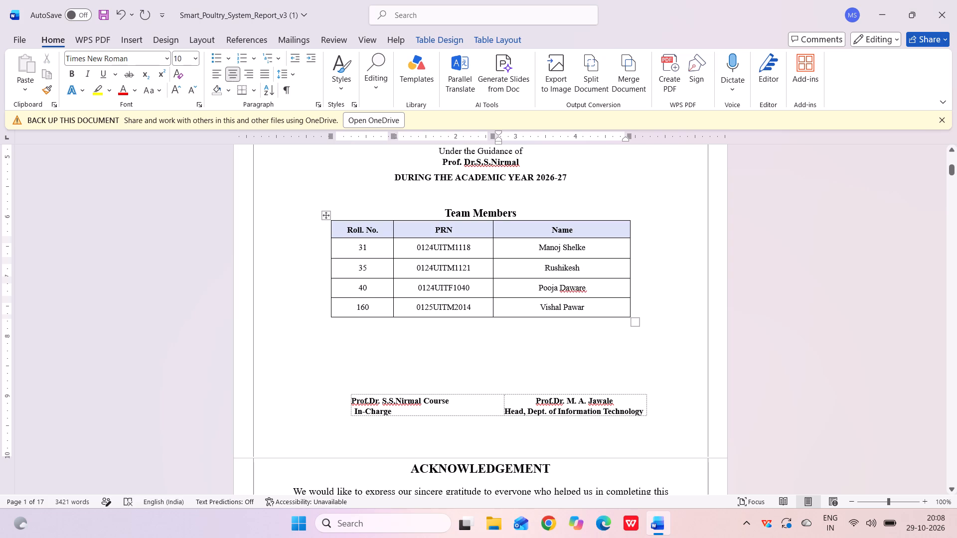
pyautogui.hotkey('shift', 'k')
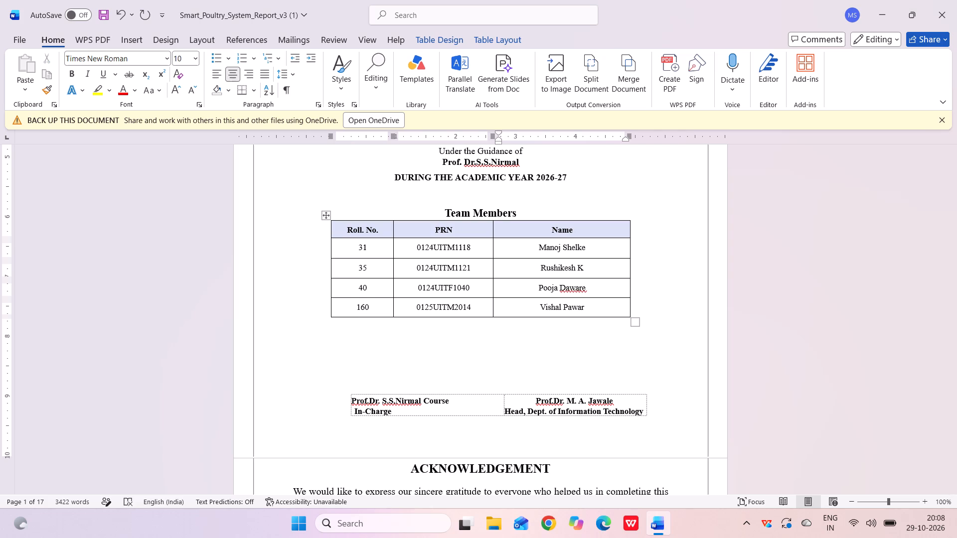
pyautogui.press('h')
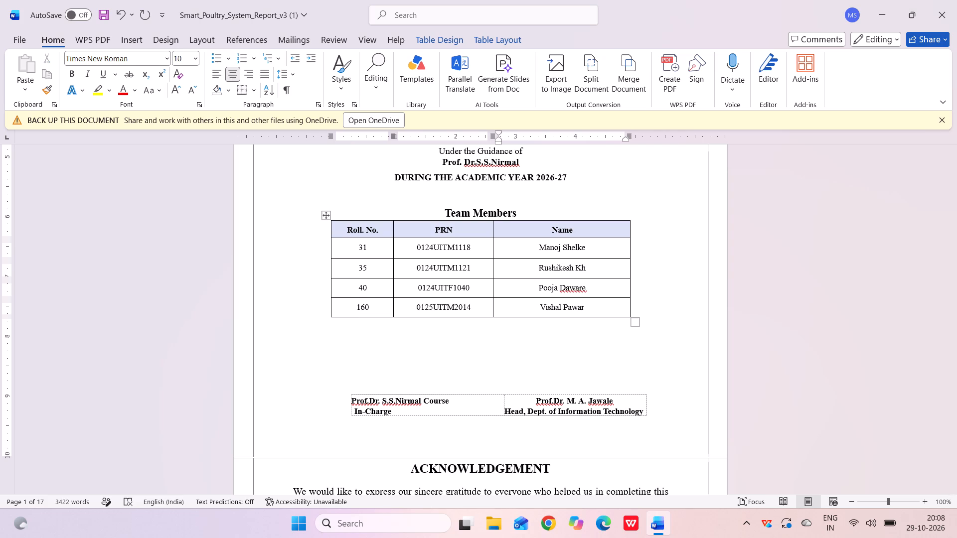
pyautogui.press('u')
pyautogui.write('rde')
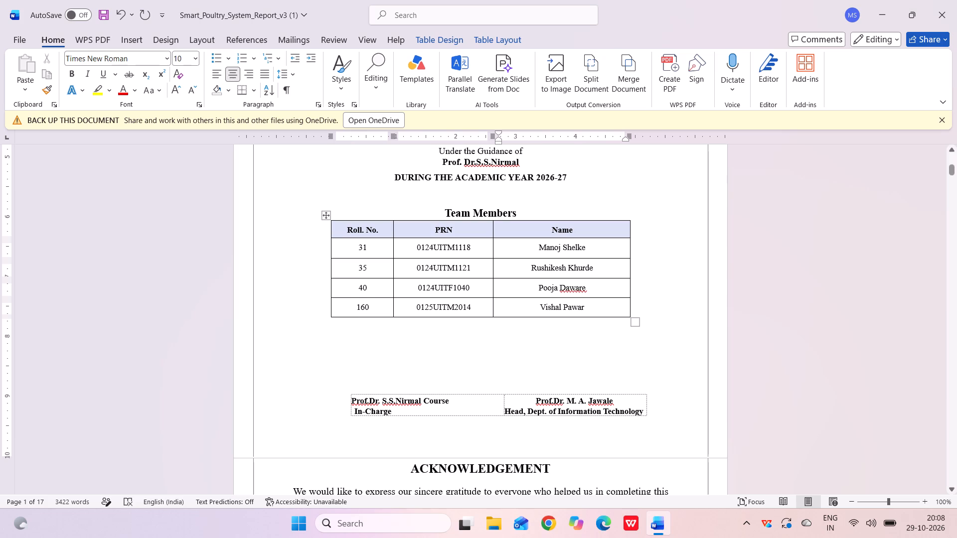
# Place the insertion point at the end of the PRN in the third member row.
pyautogui.click(479, 287)
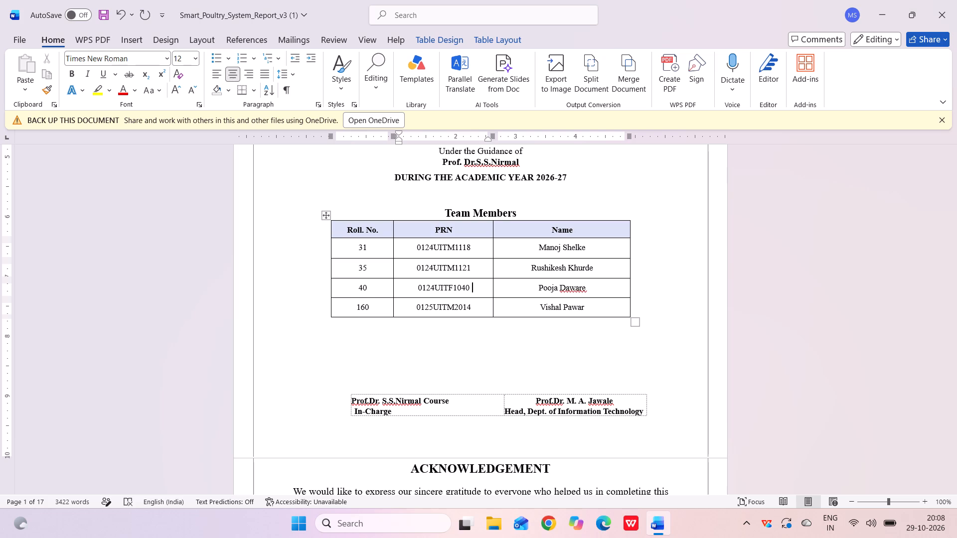
pyautogui.click(479, 287)
# Open the Windows search to find another app.
pyautogui.click(427, 522)
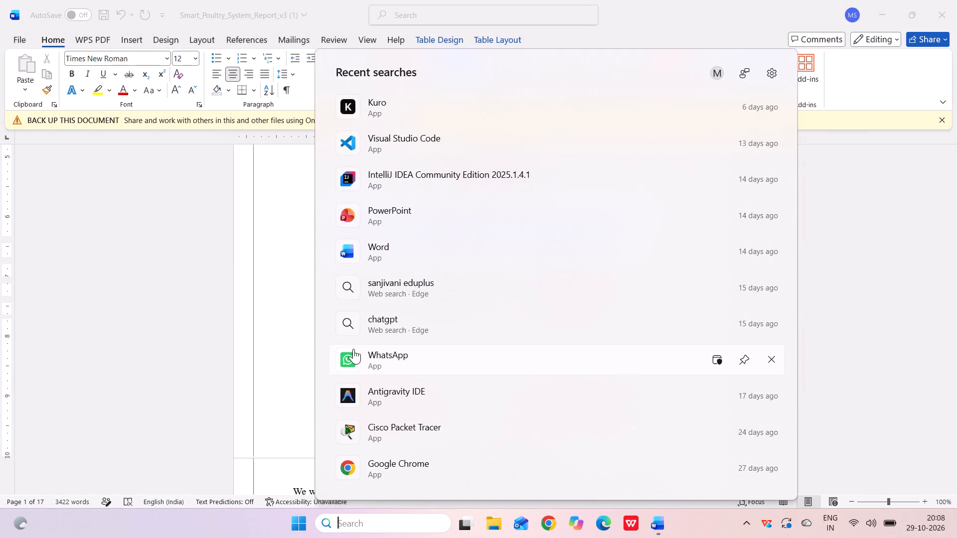
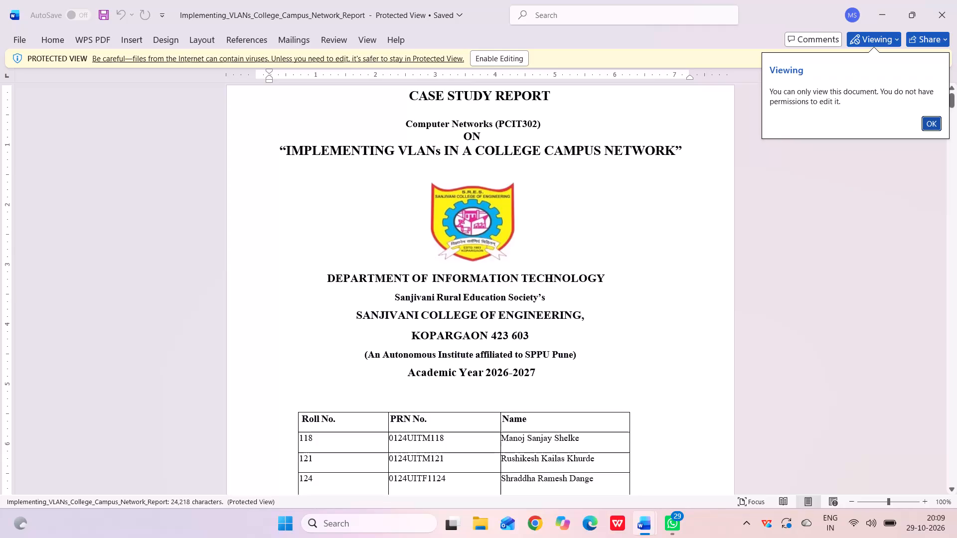
# Copy the name in the last member row of the VLANs case study report's cover table and return to the poultry report.
pyautogui.scroll(-1, 374, 305)
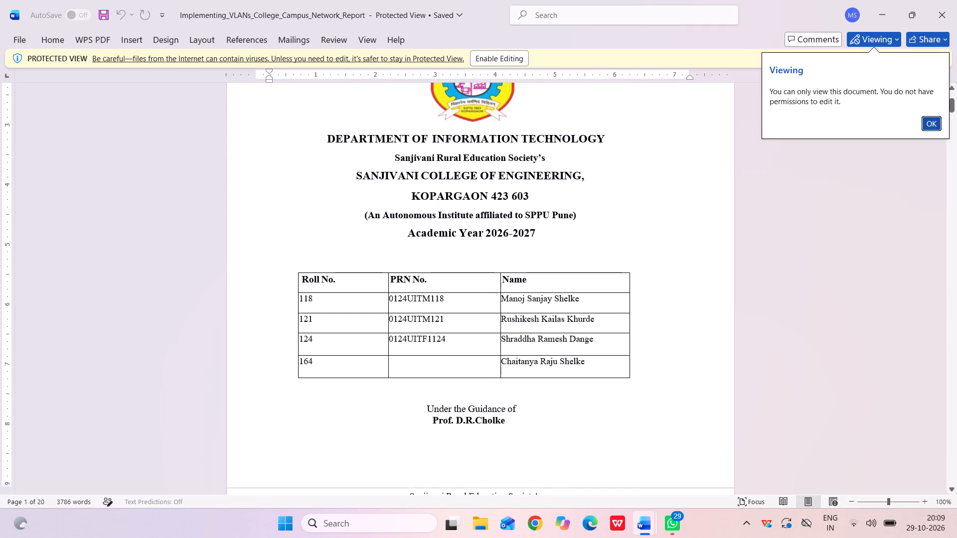
pyautogui.moveTo(498, 360); pyautogui.dragTo(591, 364)
pyautogui.hotkey('ctrl', 'c')
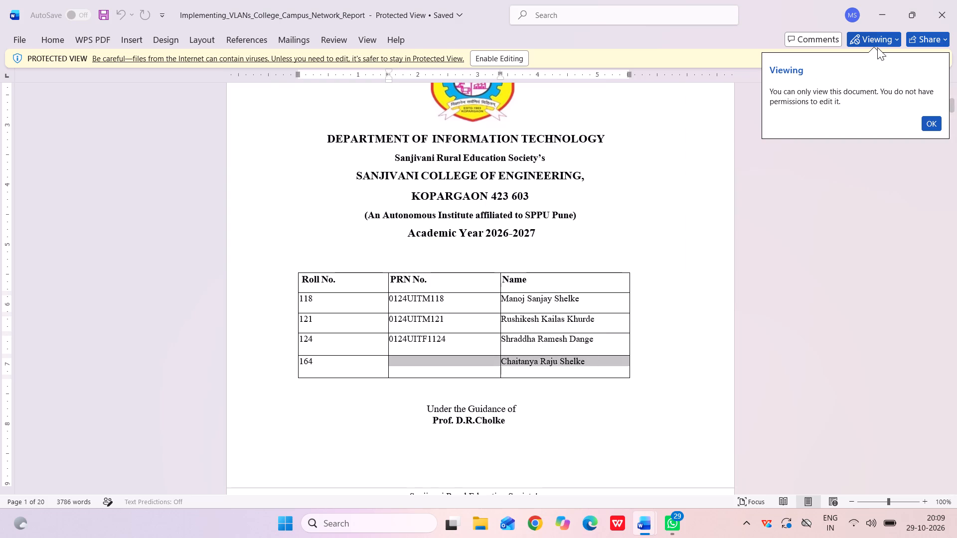
pyautogui.click(890, 11)
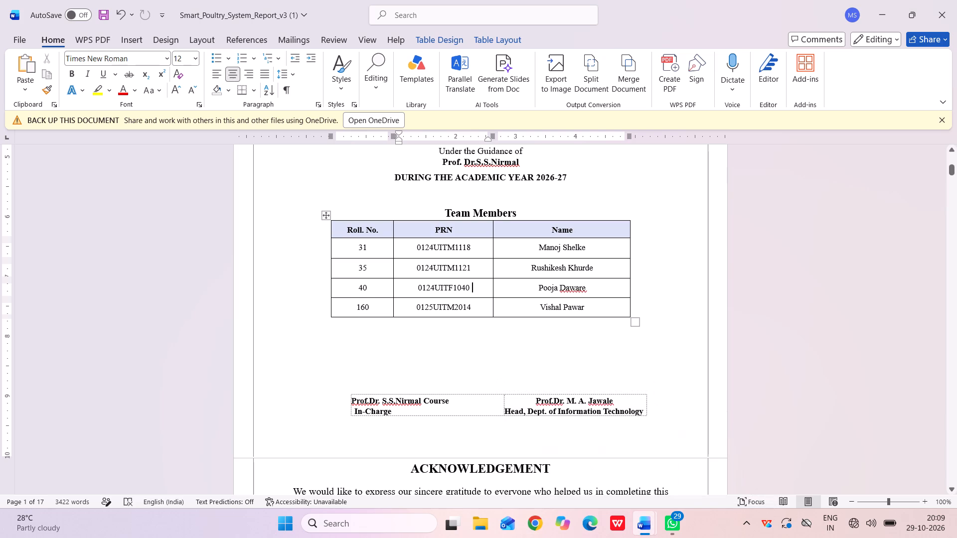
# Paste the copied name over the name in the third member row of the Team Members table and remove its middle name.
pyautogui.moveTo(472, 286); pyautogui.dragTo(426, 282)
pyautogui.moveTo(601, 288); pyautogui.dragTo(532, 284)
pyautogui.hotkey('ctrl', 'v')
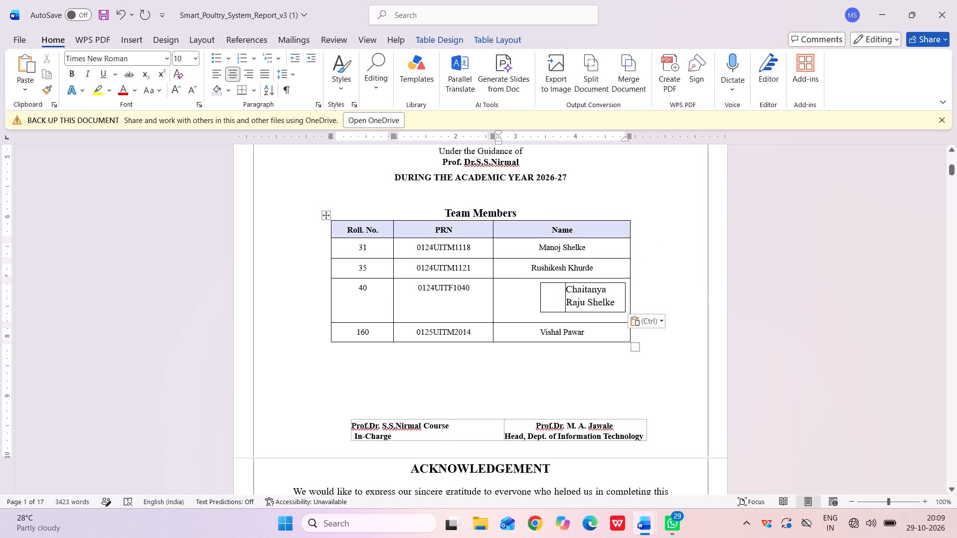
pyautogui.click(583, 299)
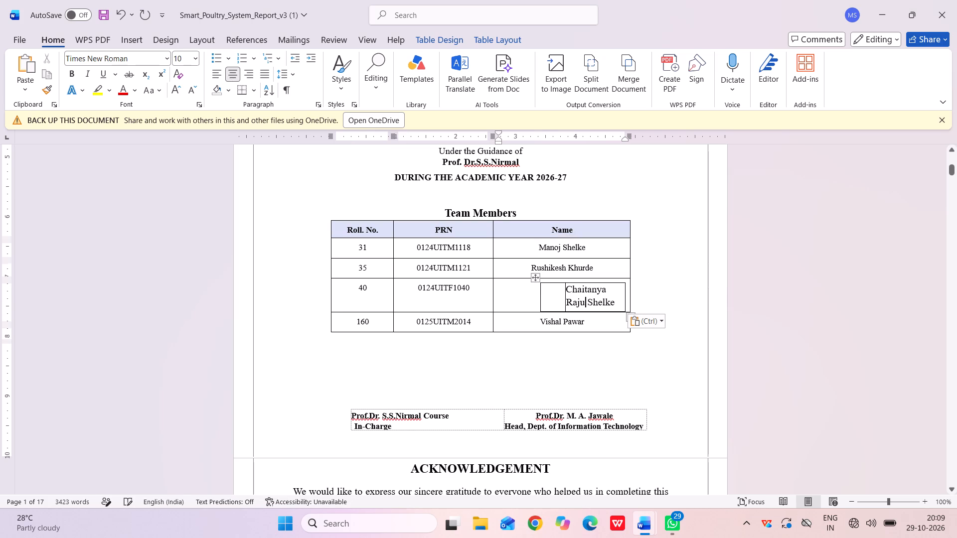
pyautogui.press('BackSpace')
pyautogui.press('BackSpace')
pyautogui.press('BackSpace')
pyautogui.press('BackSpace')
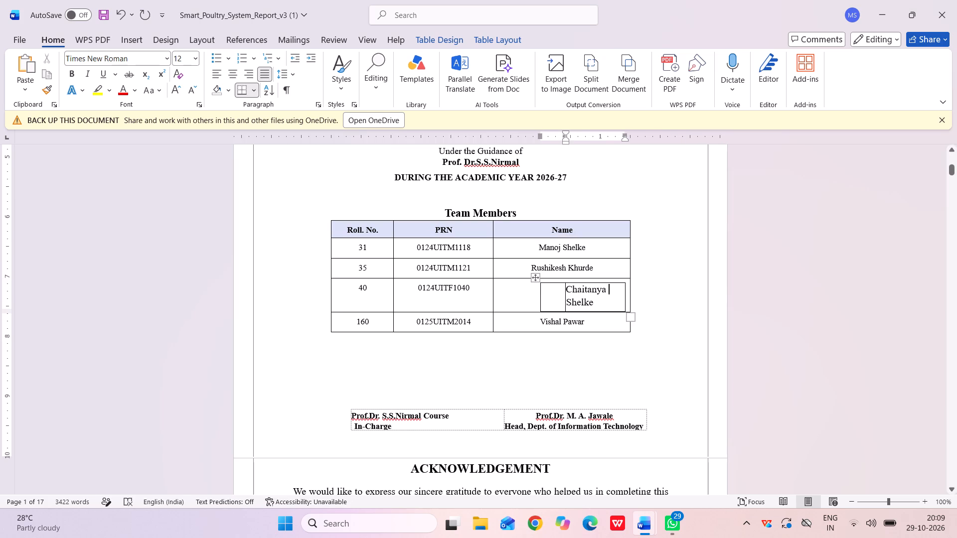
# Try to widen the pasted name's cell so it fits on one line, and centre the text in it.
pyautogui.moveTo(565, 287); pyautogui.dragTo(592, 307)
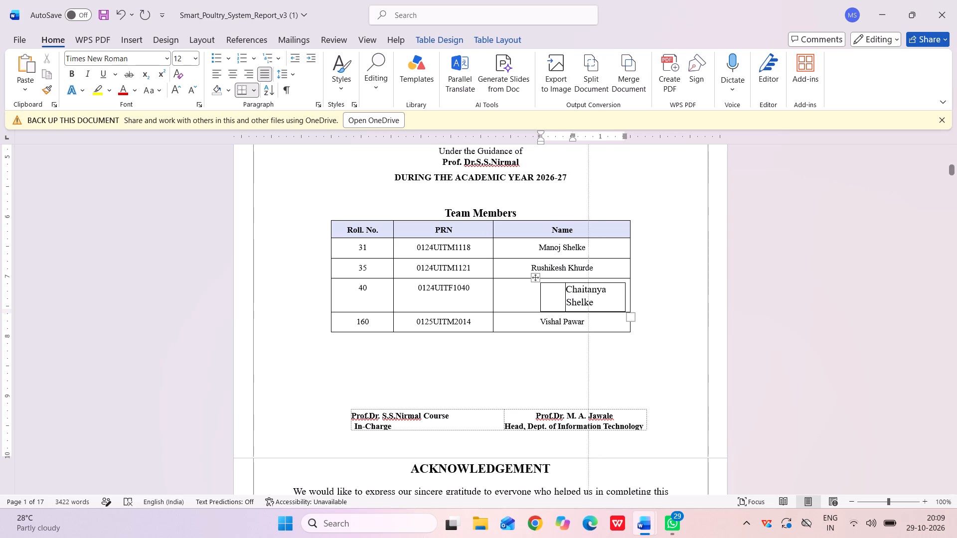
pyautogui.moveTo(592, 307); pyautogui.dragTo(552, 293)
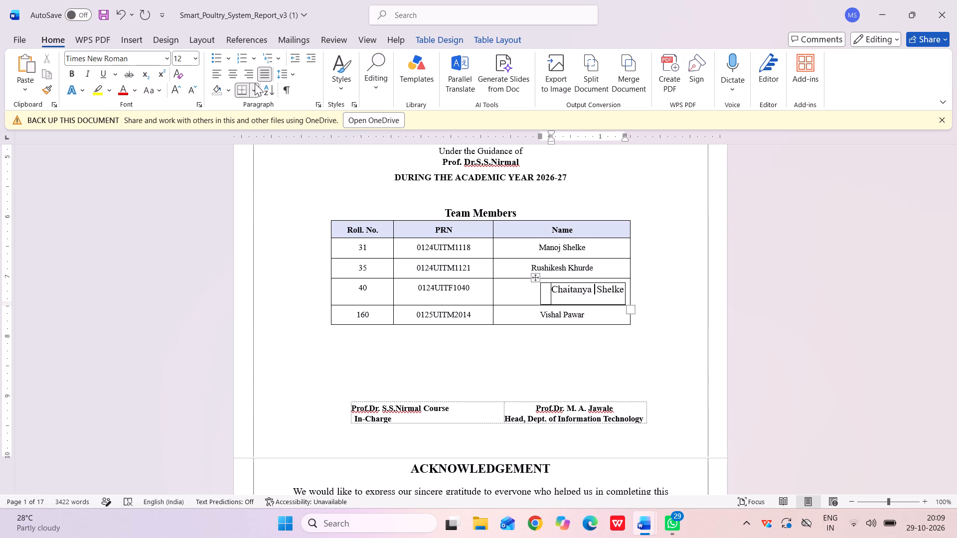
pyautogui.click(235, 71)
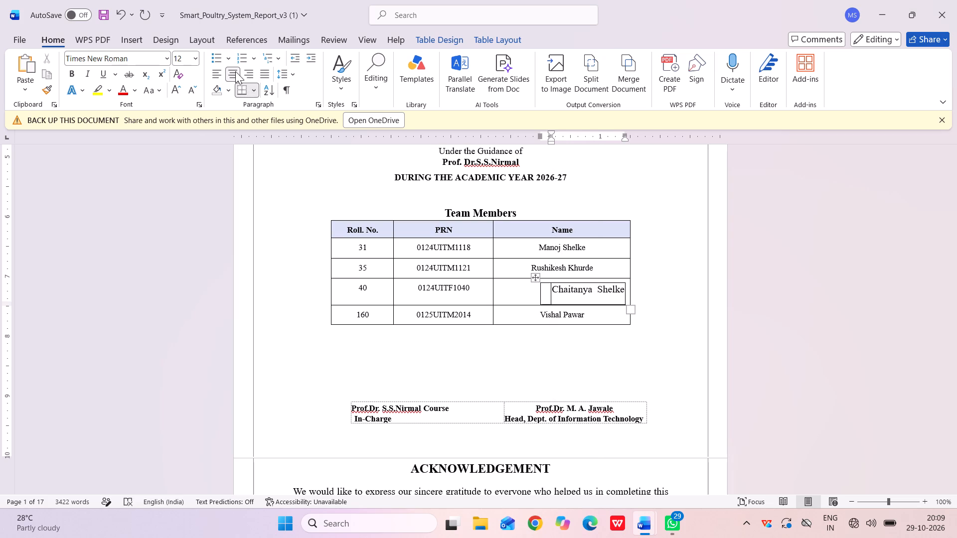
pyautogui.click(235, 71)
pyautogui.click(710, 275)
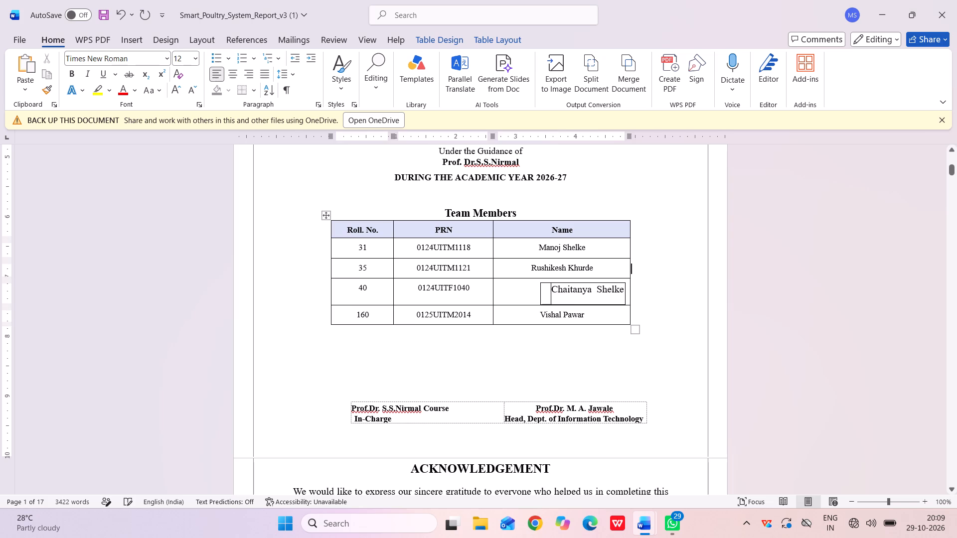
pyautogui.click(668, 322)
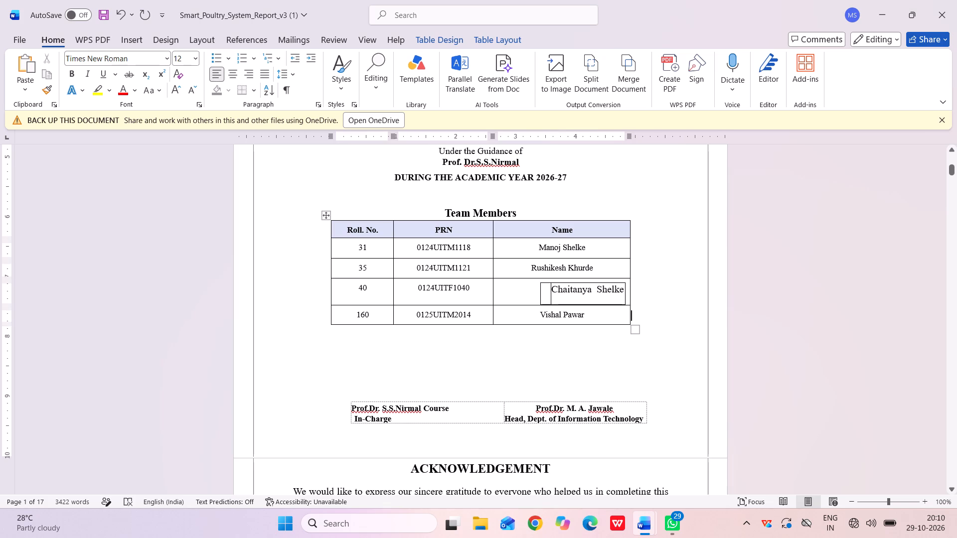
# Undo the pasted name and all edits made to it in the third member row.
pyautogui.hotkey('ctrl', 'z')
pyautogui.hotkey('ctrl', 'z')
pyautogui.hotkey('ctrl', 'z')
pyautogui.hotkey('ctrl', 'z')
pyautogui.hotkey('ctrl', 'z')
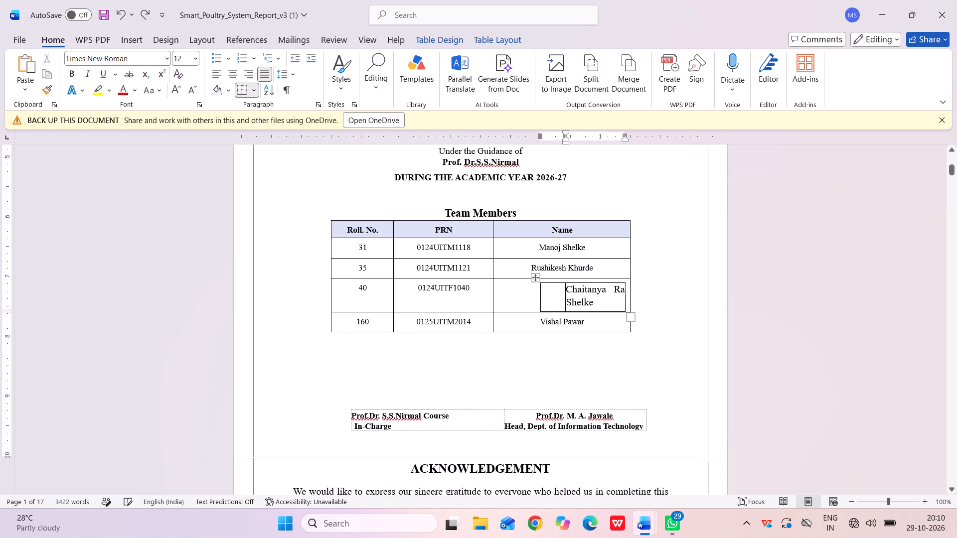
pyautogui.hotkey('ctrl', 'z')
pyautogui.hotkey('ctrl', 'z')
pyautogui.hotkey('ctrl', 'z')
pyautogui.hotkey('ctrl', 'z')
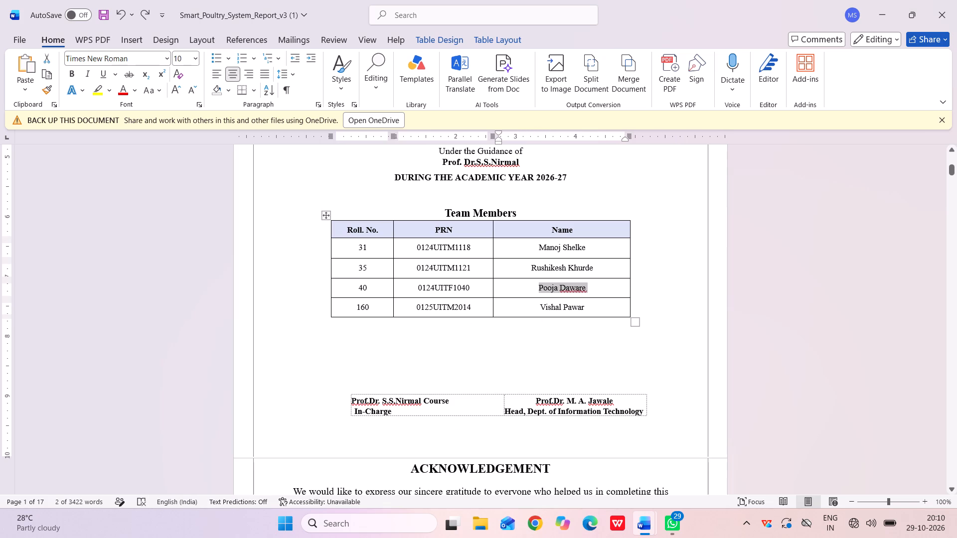
# Replace the name in the third member row with the first name and surname from the case study report's last member row.
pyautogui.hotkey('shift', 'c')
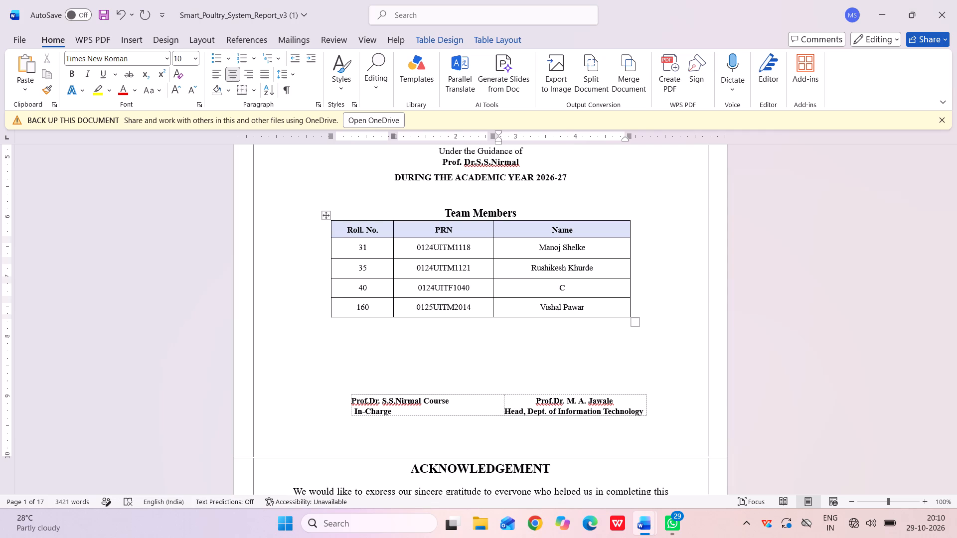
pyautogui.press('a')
pyautogui.press('BackSpace')
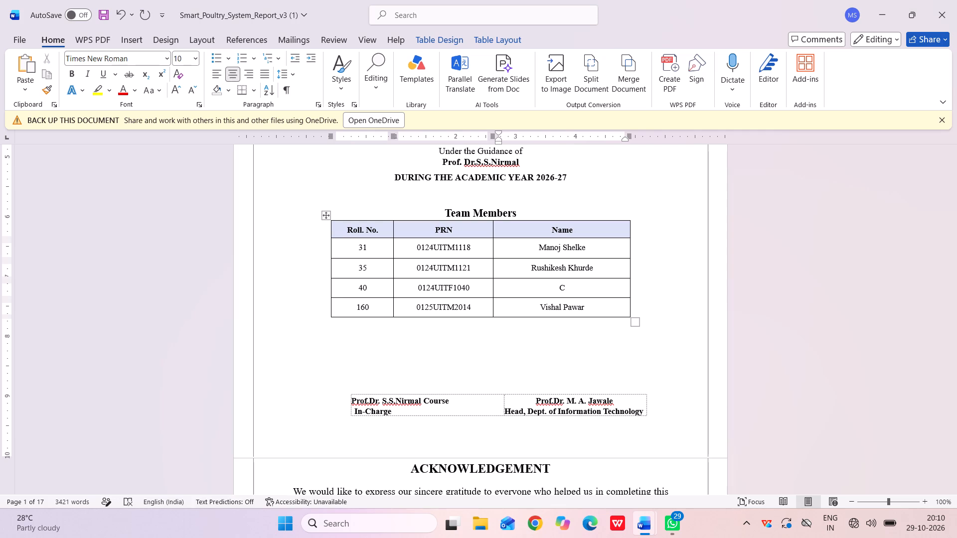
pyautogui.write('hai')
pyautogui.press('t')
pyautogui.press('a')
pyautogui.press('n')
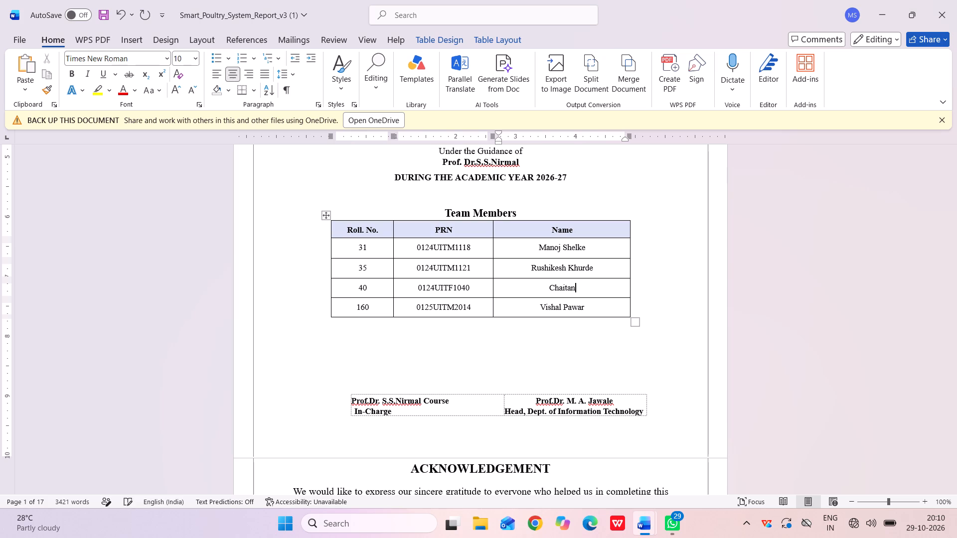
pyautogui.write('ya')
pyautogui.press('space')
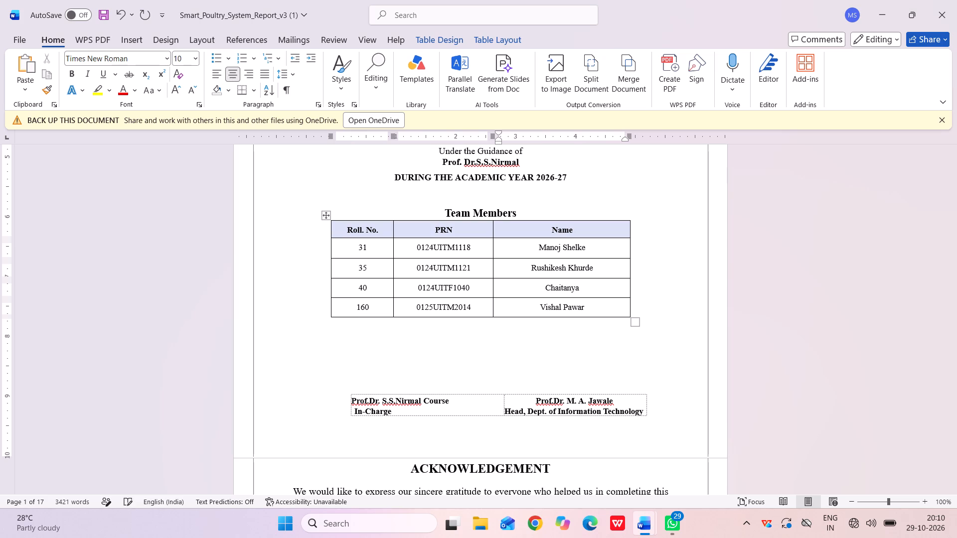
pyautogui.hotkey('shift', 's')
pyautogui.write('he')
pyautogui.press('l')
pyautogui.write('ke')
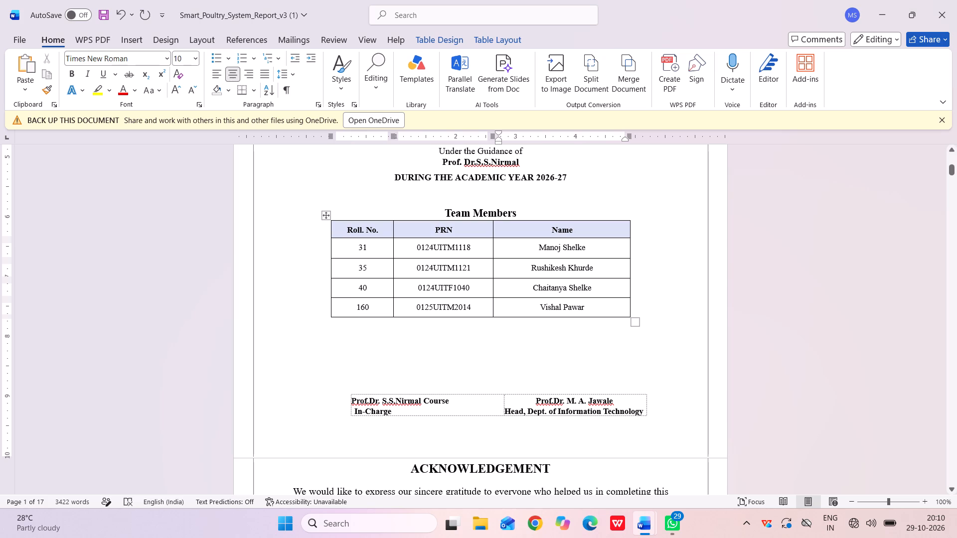
pyautogui.click(475, 284)
pyautogui.press('BackSpace')
pyautogui.press('BackSpace')
pyautogui.press('BackSpace')
pyautogui.press('BackSpace')
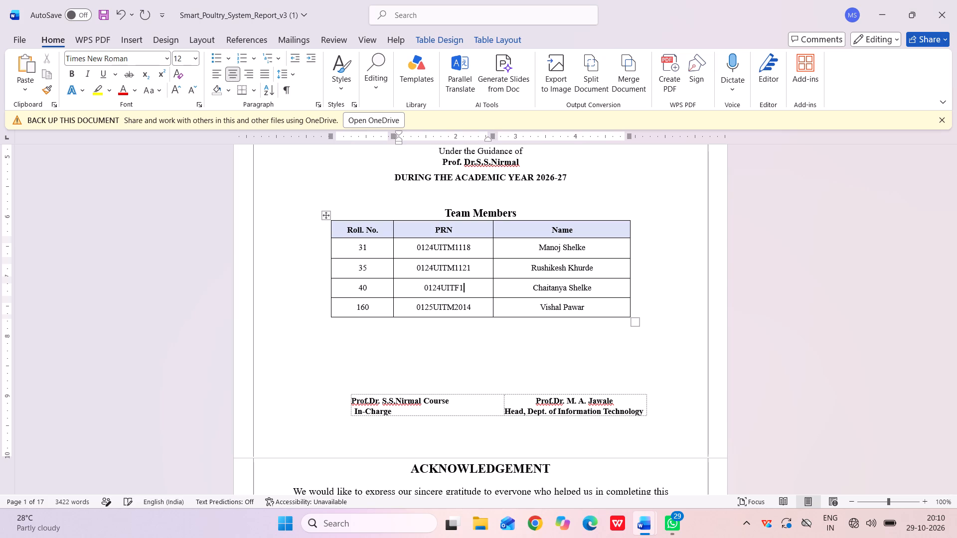
pyautogui.press('BackSpace')
pyautogui.press('BackSpace')
pyautogui.press('BackSpace')
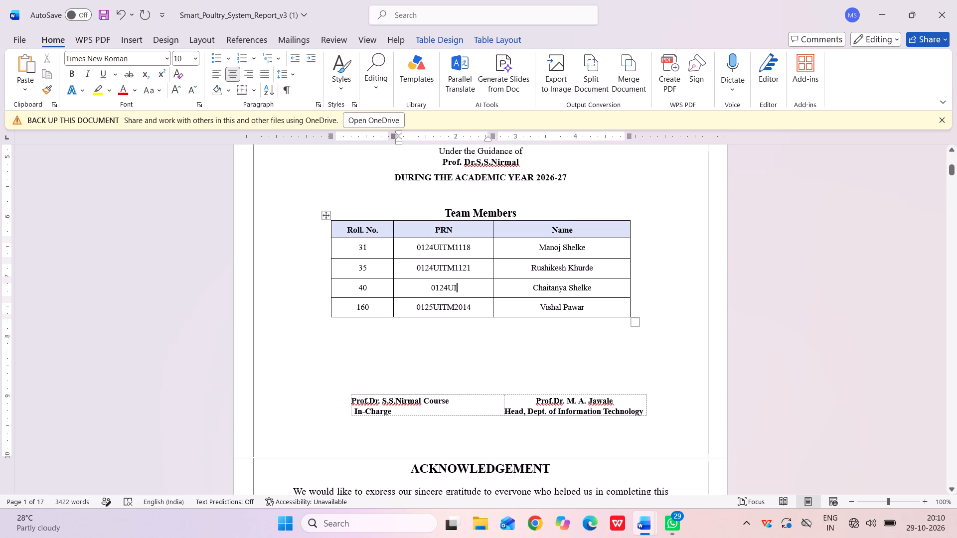
# Delete the name in the fourth member row of the Team Members table.
pyautogui.click(589, 308)
pyautogui.press('BackSpace')
pyautogui.press('BackSpace')
pyautogui.press('BackSpace')
pyautogui.press('BackSpace')
pyautogui.press('BackSpace')
pyautogui.press('BackSpace')
pyautogui.press('BackSpace')
pyautogui.press('BackSpace')
pyautogui.press('BackSpace')
pyautogui.press('BackSpace')
pyautogui.press('BackSpace')
pyautogui.press('BackSpace')
pyautogui.press('BackSpace')
pyautogui.press('BackSpace')
pyautogui.press('BackSpace')
pyautogui.press('BackSpace')
pyautogui.press('BackSpace')
pyautogui.press('BackSpace')
pyautogui.press('BackSpace')
pyautogui.press('BackSpace')
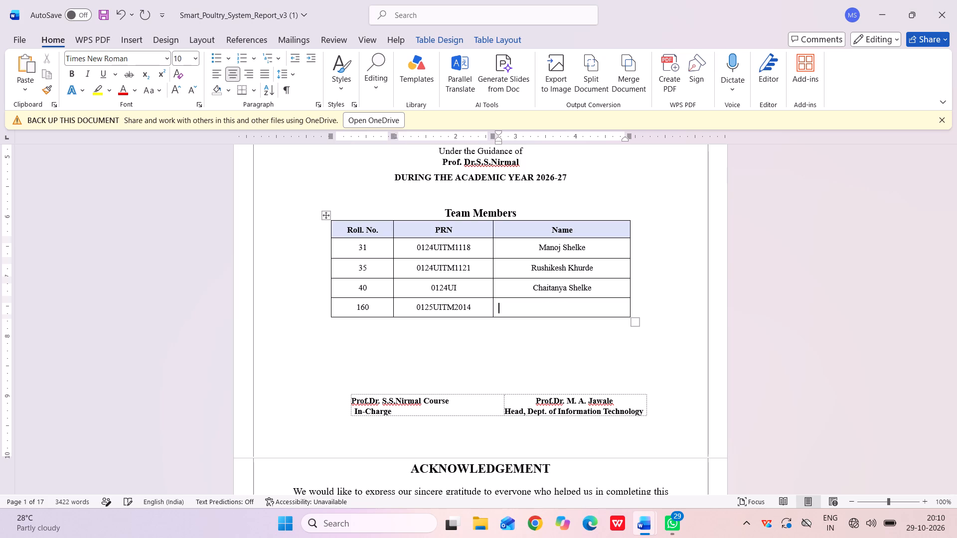
# Delete the PRN in the fourth member row.
pyautogui.click(472, 310)
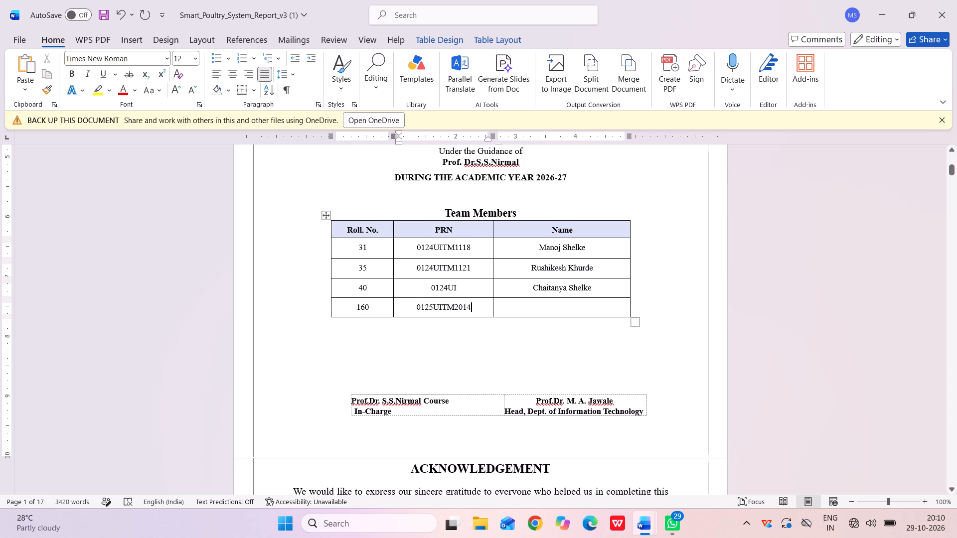
pyautogui.press('BackSpace')
pyautogui.press('BackSpace')
pyautogui.press('BackSpace')
pyautogui.press('BackSpace')
pyautogui.press('BackSpace')
pyautogui.press('BackSpace')
pyautogui.press('BackSpace')
pyautogui.press('BackSpace')
pyautogui.press('BackSpace')
pyautogui.press('BackSpace')
pyautogui.press('BackSpace')
pyautogui.press('BackSpace')
pyautogui.press('BackSpace')
pyautogui.press('BackSpace')
pyautogui.press('BackSpace')
pyautogui.press('BackSpace')
pyautogui.press('BackSpace')
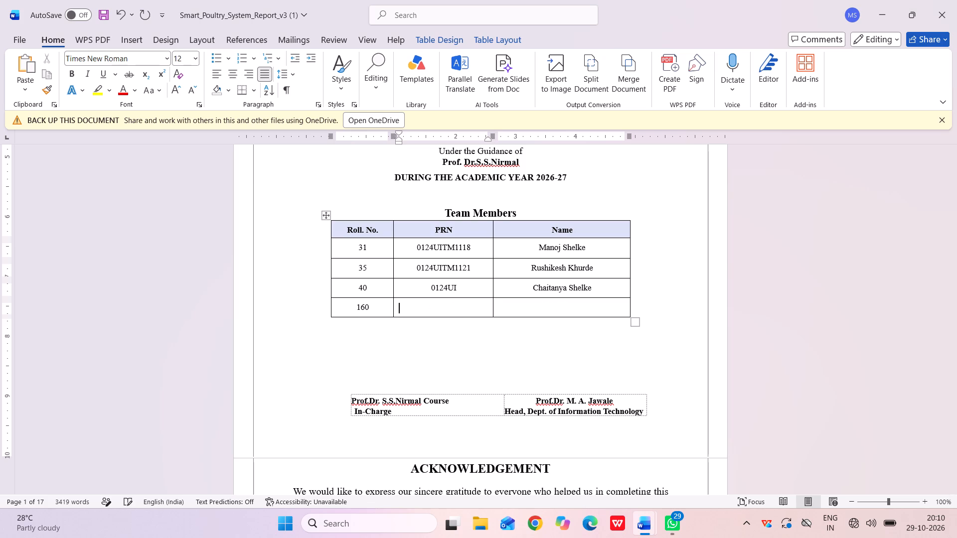
# Delete the roll number in the fourth member row, leaving the row blank.
pyautogui.click(379, 307)
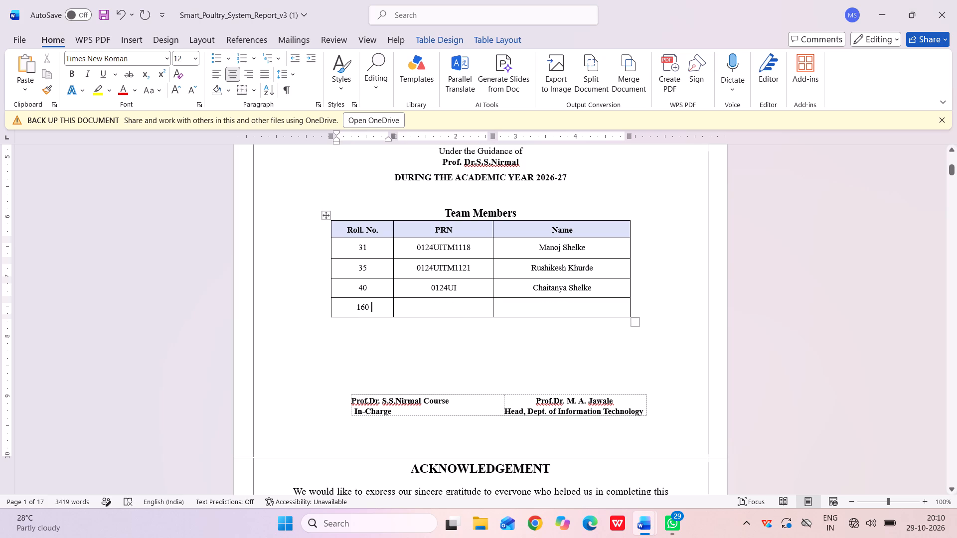
pyautogui.press('BackSpace')
pyautogui.press('BackSpace')
pyautogui.press('BackSpace')
pyautogui.press('BackSpace')
pyautogui.press('BackSpace')
pyautogui.press('BackSpace')
pyautogui.press('BackSpace')
pyautogui.press('BackSpace')
pyautogui.press('BackSpace')
pyautogui.press('BackSpace')
pyautogui.press('BackSpace')
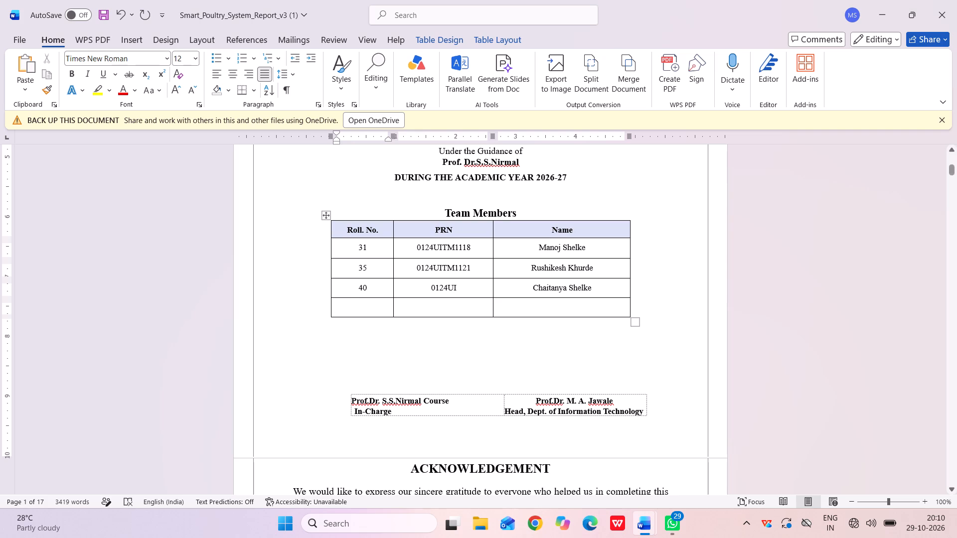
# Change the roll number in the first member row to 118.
pyautogui.click(371, 248)
pyautogui.press('BackSpace')
pyautogui.press('BackSpace')
pyautogui.press('BackSpace')
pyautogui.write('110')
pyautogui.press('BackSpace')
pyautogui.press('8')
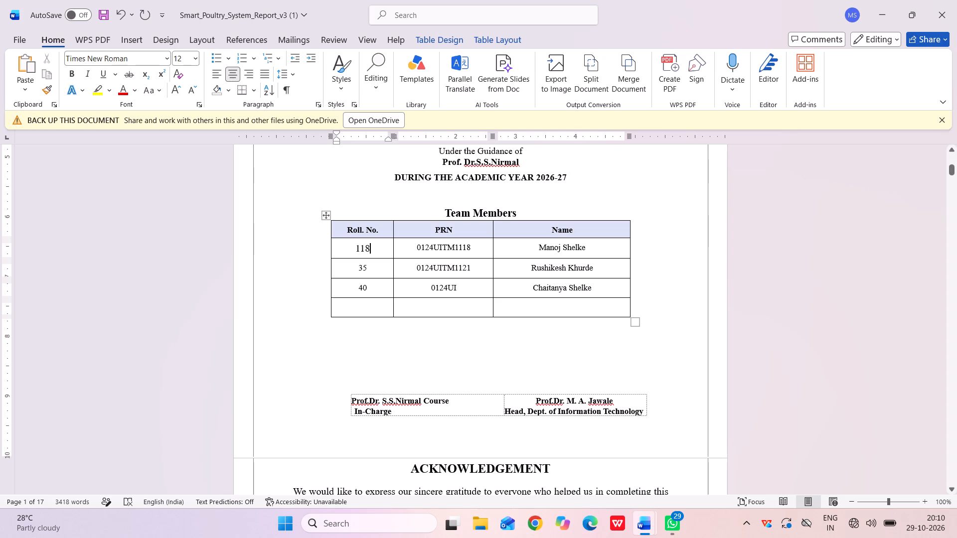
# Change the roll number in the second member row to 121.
pyautogui.click(373, 269)
pyautogui.press('BackSpace')
pyautogui.press('BackSpace')
pyautogui.press('BackSpace')
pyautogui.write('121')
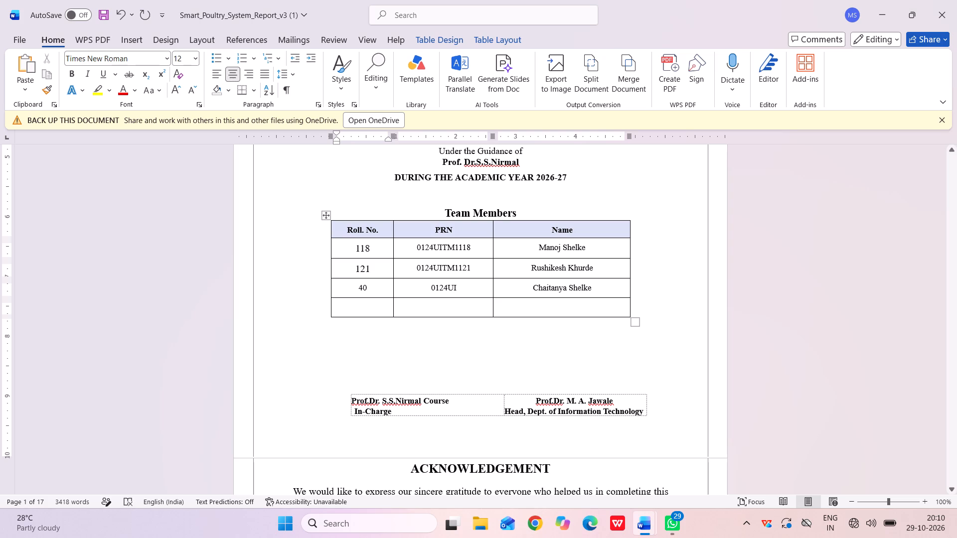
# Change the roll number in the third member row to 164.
pyautogui.click(377, 288)
pyautogui.press('BackSpace')
pyautogui.press('BackSpace')
pyautogui.press('BackSpace')
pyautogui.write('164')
# Set the font size of all four member rows in the Team Members table to 10.
pyautogui.moveTo(351, 248); pyautogui.dragTo(679, 297)
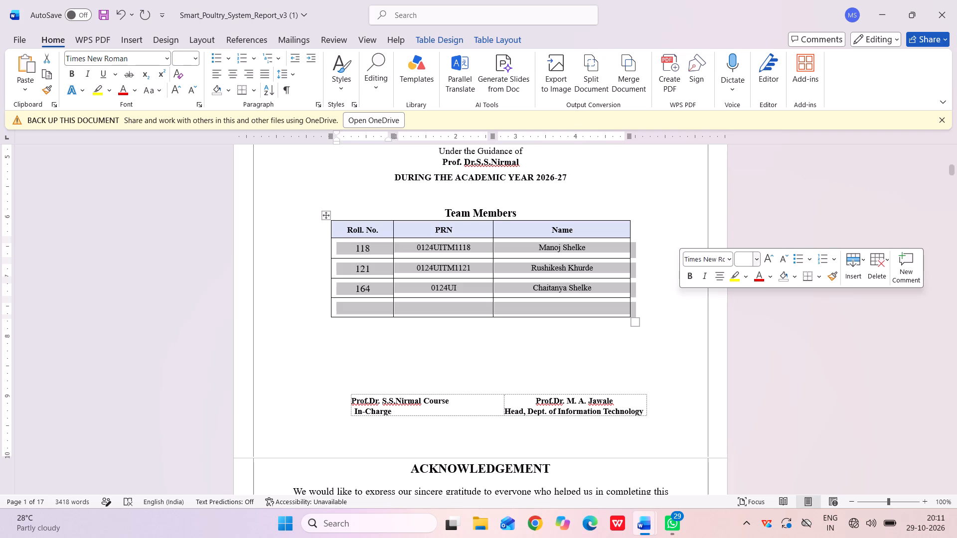
pyautogui.click(754, 261)
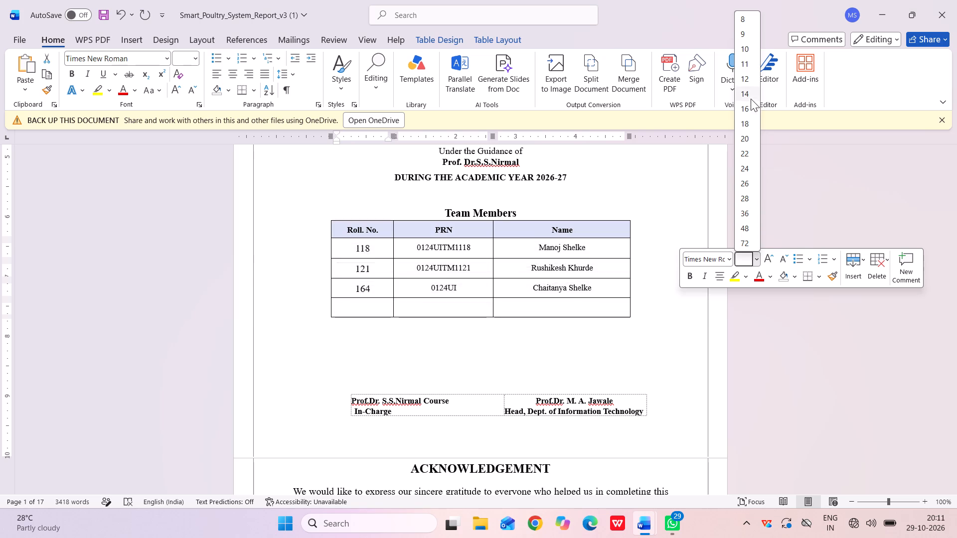
pyautogui.click(742, 50)
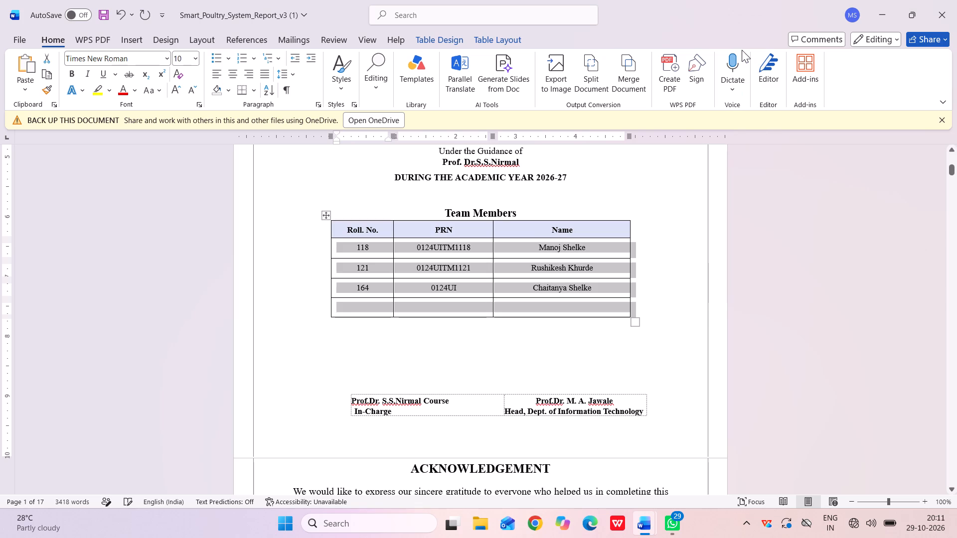
pyautogui.click(531, 371)
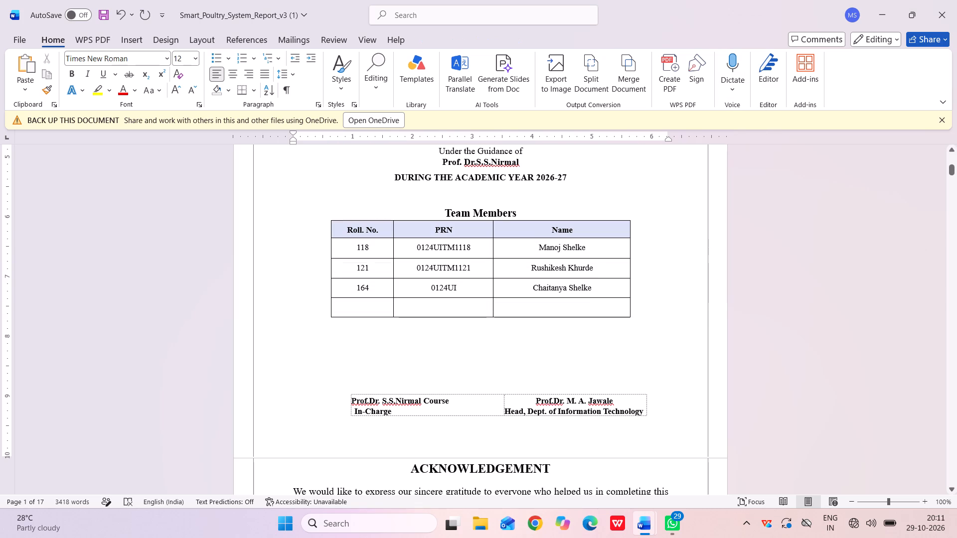
# Replace the Course In-Charge's name in the cover page's signature block with the new professor's initials and surname in capitals, keeping the "Prof.Dr." title.
pyautogui.scroll(-1, 531, 371)
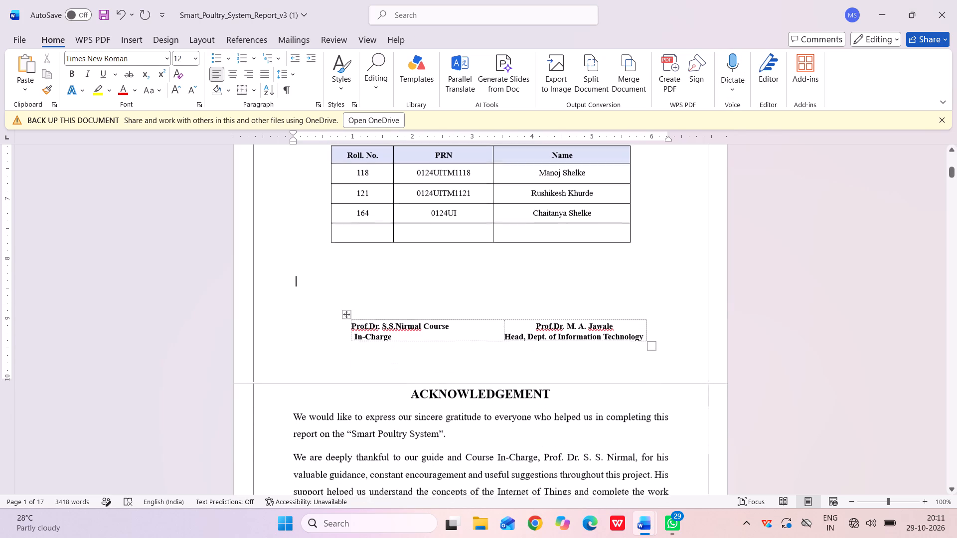
pyautogui.scroll(-1, 531, 371)
pyautogui.click(422, 321)
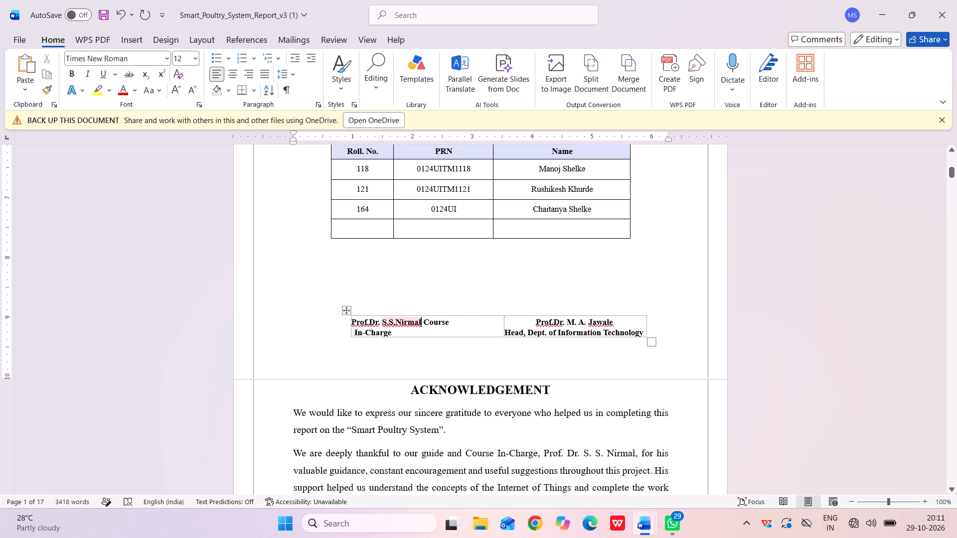
pyautogui.click(422, 321)
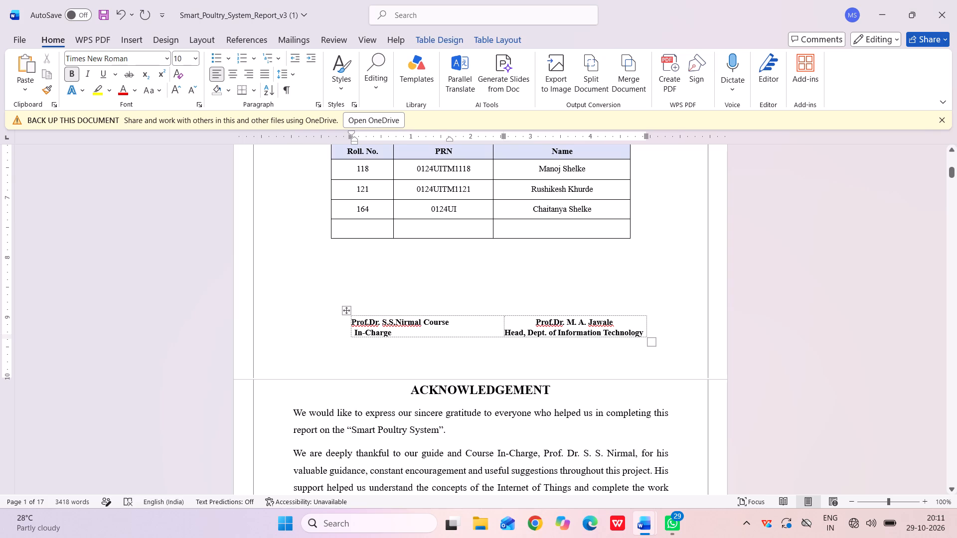
pyautogui.press('BackSpace')
pyautogui.press('BackSpace')
pyautogui.press('BackSpace')
pyautogui.press('BackSpace')
pyautogui.press('BackSpace')
pyautogui.press('BackSpace')
pyautogui.press('BackSpace')
pyautogui.press('BackSpace')
pyautogui.press('BackSpace')
pyautogui.press('BackSpace')
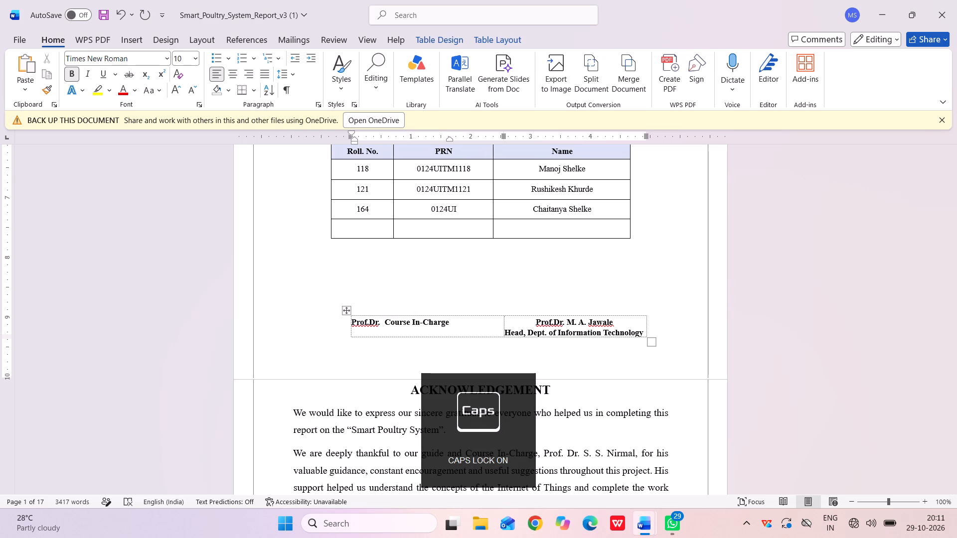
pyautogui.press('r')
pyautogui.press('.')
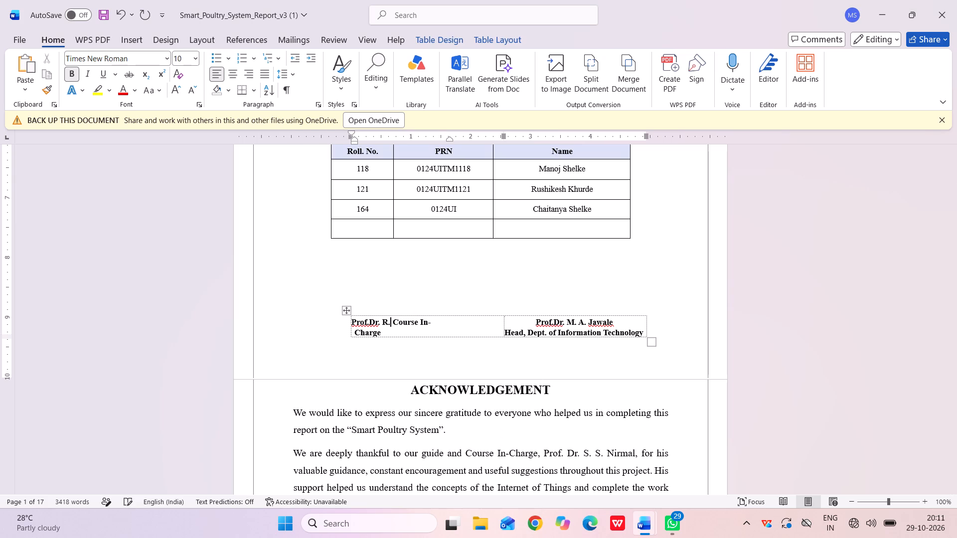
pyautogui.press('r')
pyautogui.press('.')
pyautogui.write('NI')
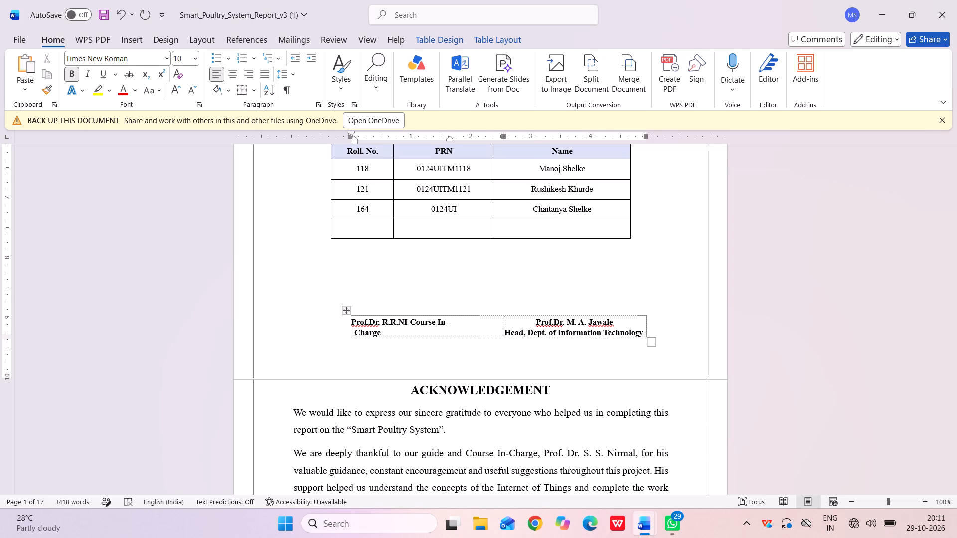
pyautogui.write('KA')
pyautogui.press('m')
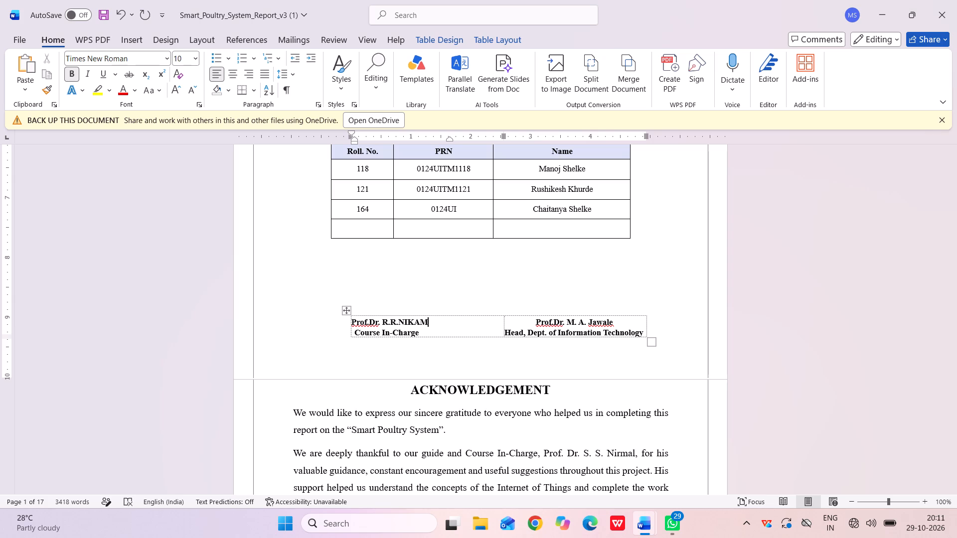
# Rewrite the new Course In-Charge's surname in the signature block with only its first letter capitalised.
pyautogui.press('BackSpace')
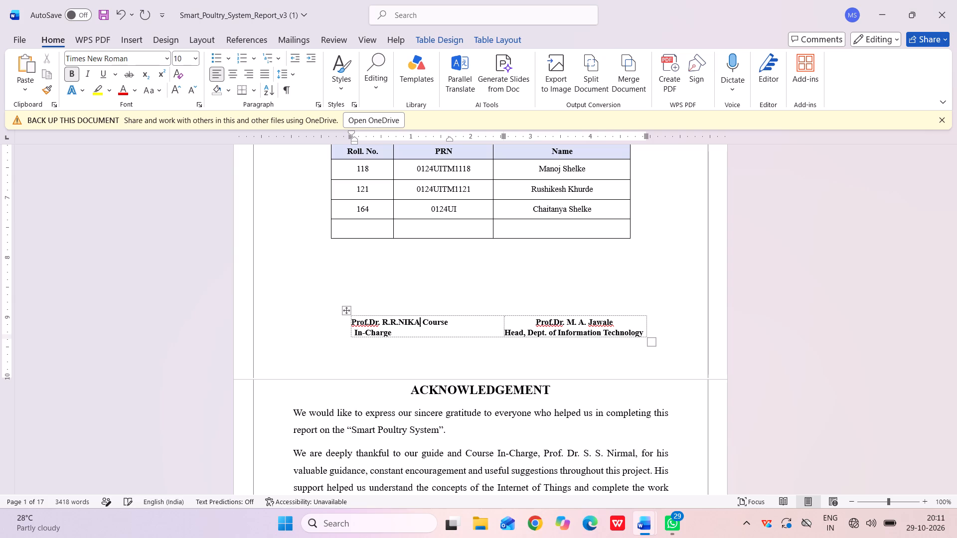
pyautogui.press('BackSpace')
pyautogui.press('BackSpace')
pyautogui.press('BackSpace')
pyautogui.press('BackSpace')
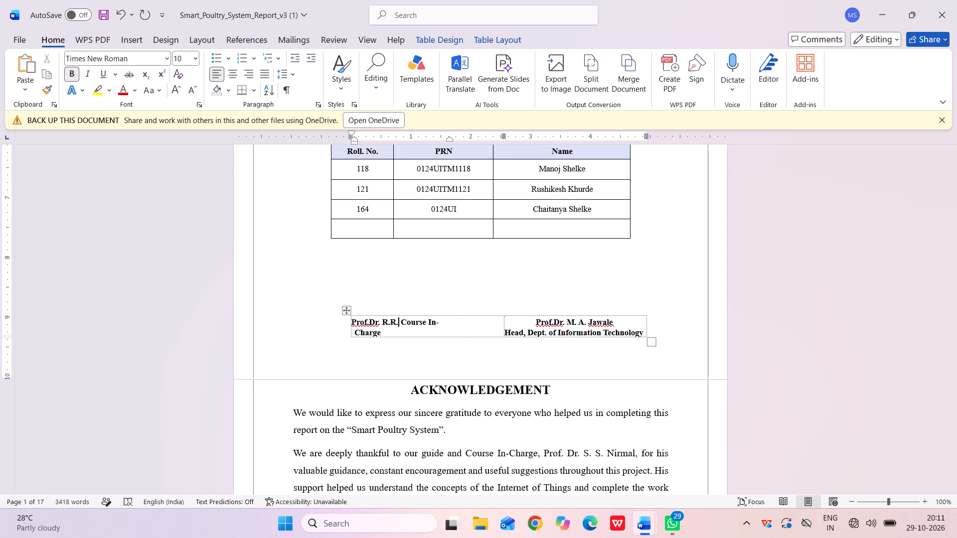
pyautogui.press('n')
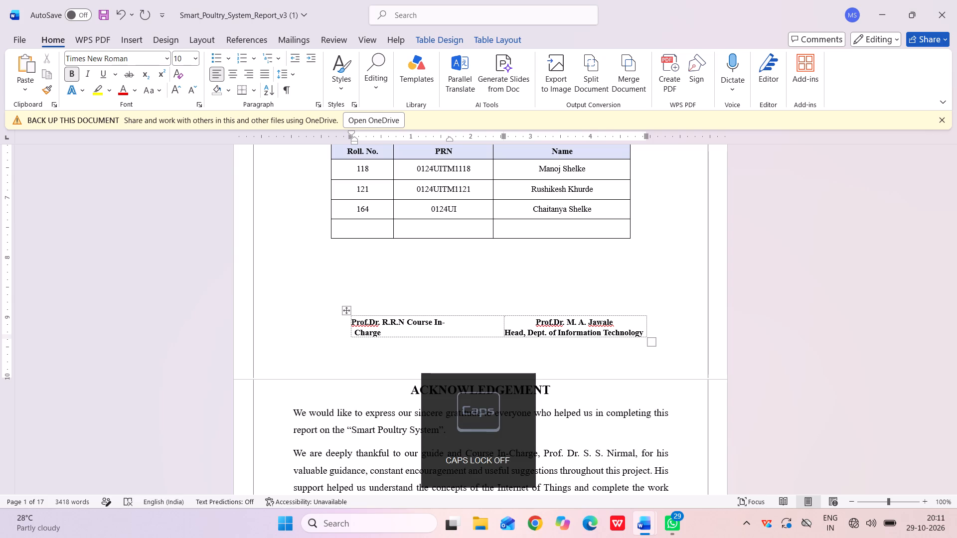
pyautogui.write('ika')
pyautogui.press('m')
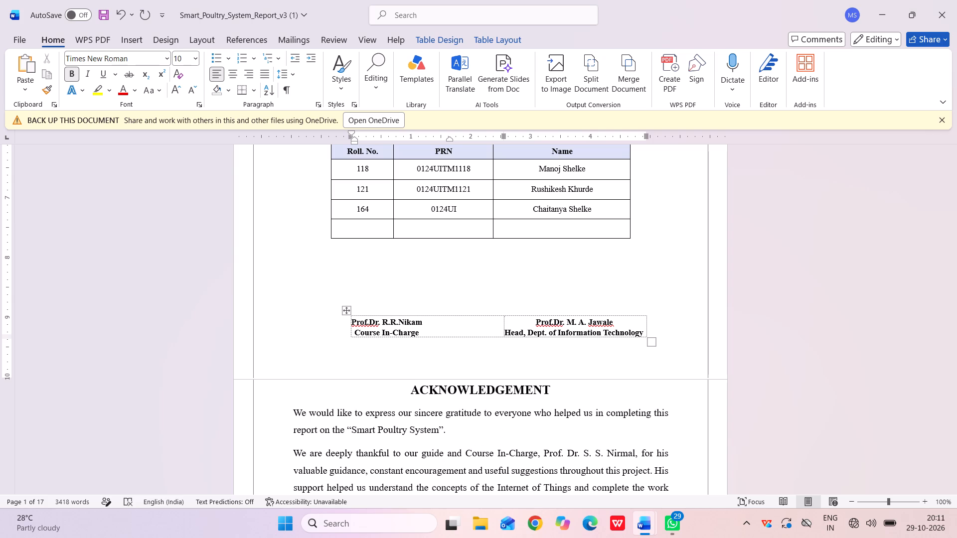
pyautogui.click(654, 268)
# Review the report's cover page, Acknowledgement, Table of Contents, Abstract and opening chapters down to the Literature Survey.
pyautogui.scroll(-2, 654, 268)
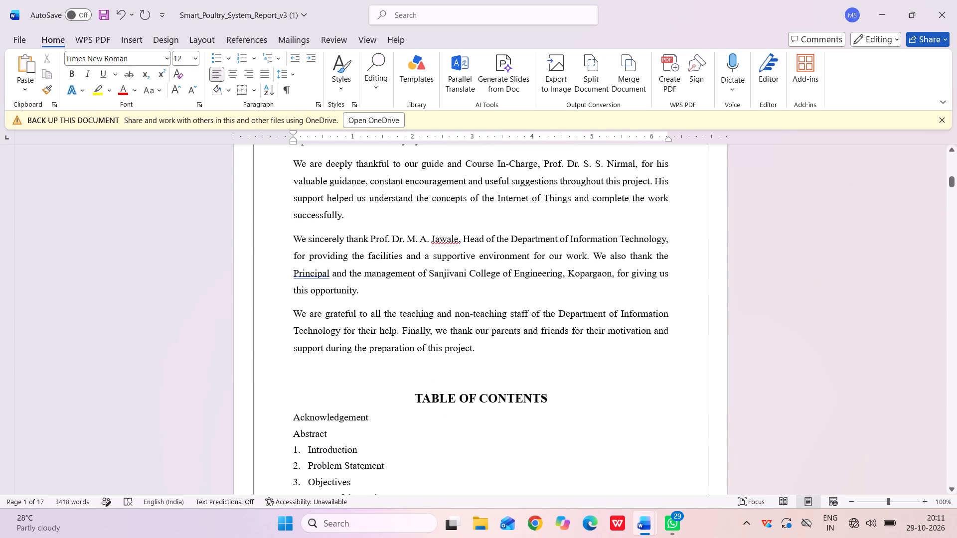
pyautogui.scroll(-2, 654, 268)
pyautogui.scroll(5, 654, 268)
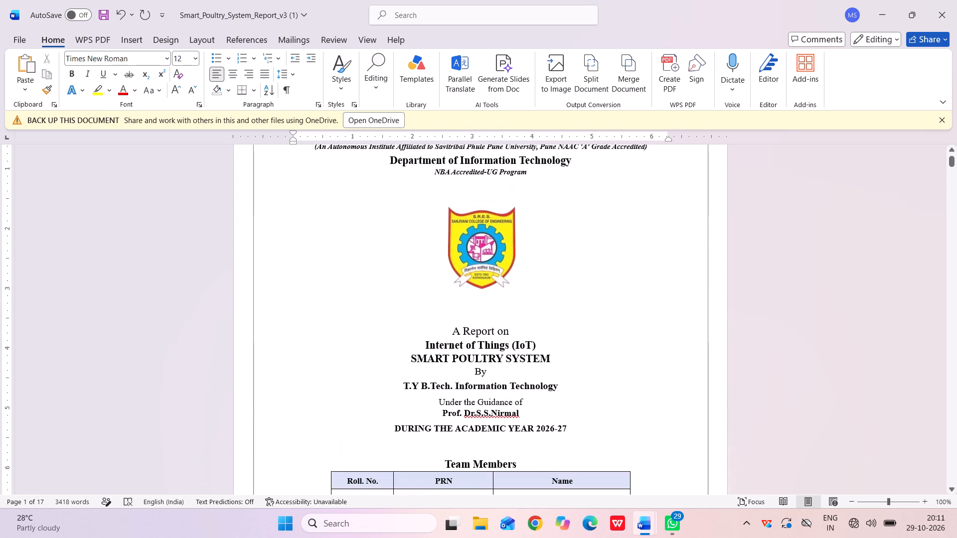
pyautogui.hscroll(2, 654, 268)
pyautogui.scroll(1, 654, 268)
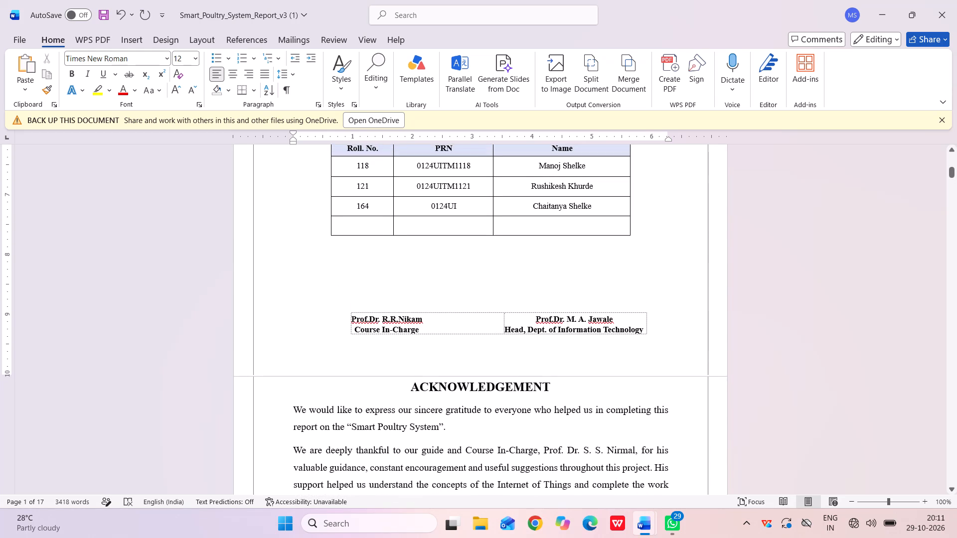
pyautogui.scroll(-3, 654, 268)
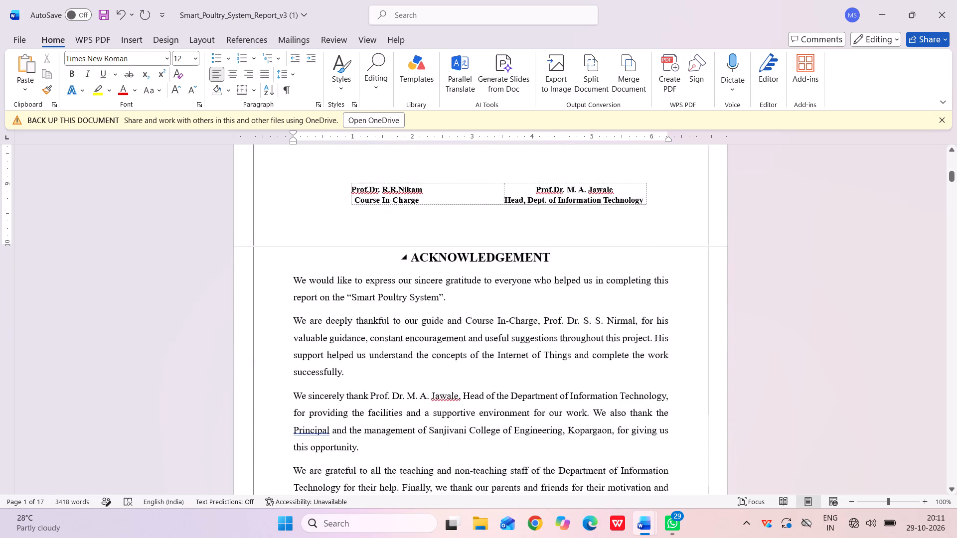
pyautogui.scroll(-2, 654, 268)
pyautogui.scroll(1, 654, 268)
pyautogui.scroll(-1, 654, 268)
pyautogui.scroll(1, 654, 268)
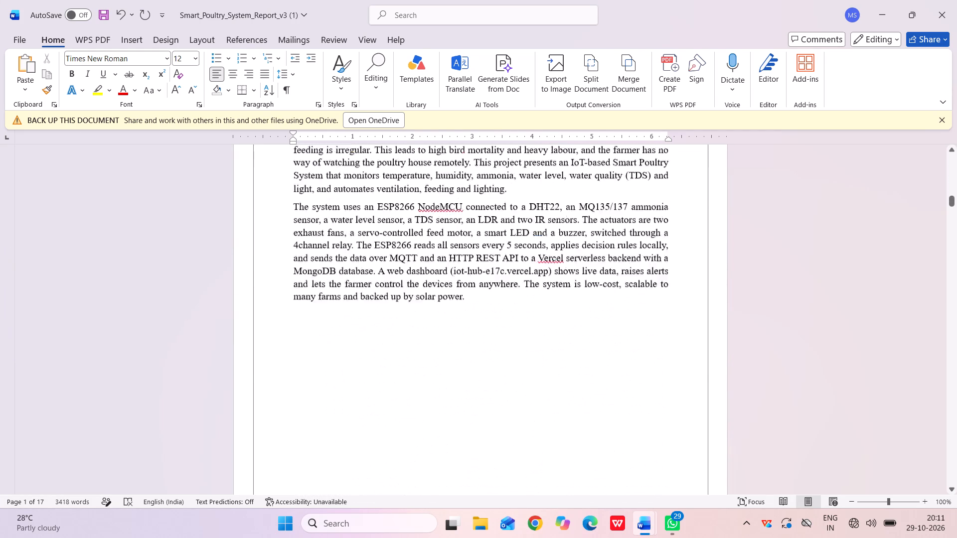
pyautogui.scroll(1, 654, 268)
pyautogui.scroll(-1, 654, 268)
pyautogui.hscroll(1, 654, 268)
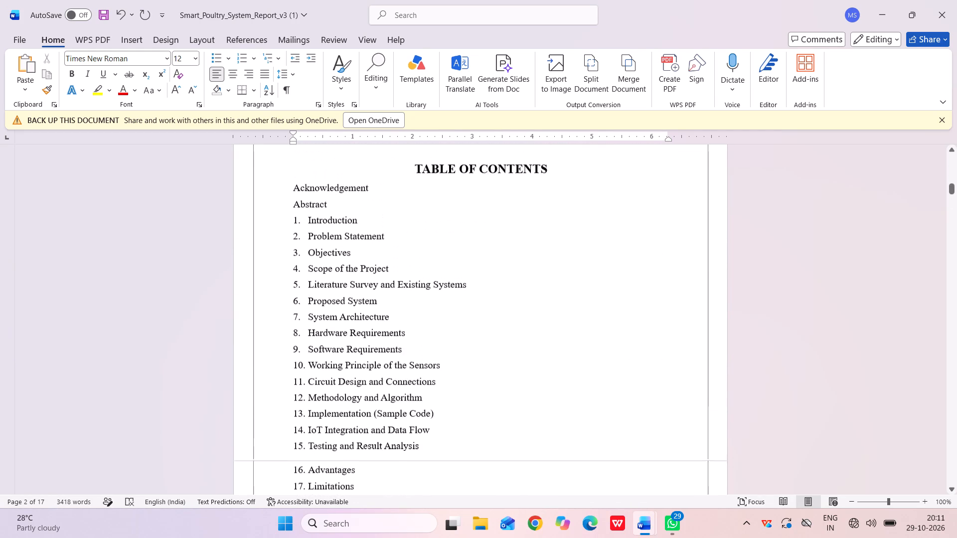
pyautogui.hscroll(1, 654, 268)
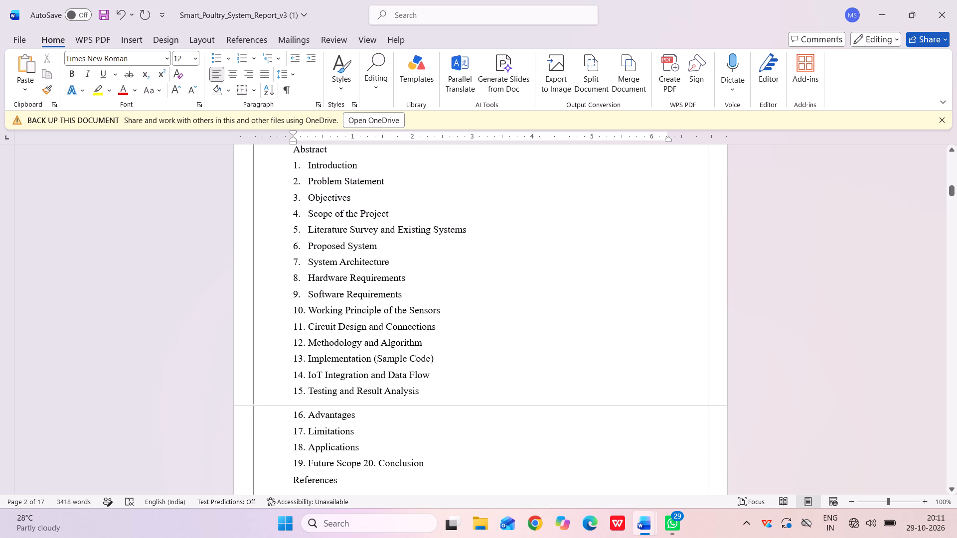
pyautogui.moveTo(542, 407); pyautogui.dragTo(525, 434)
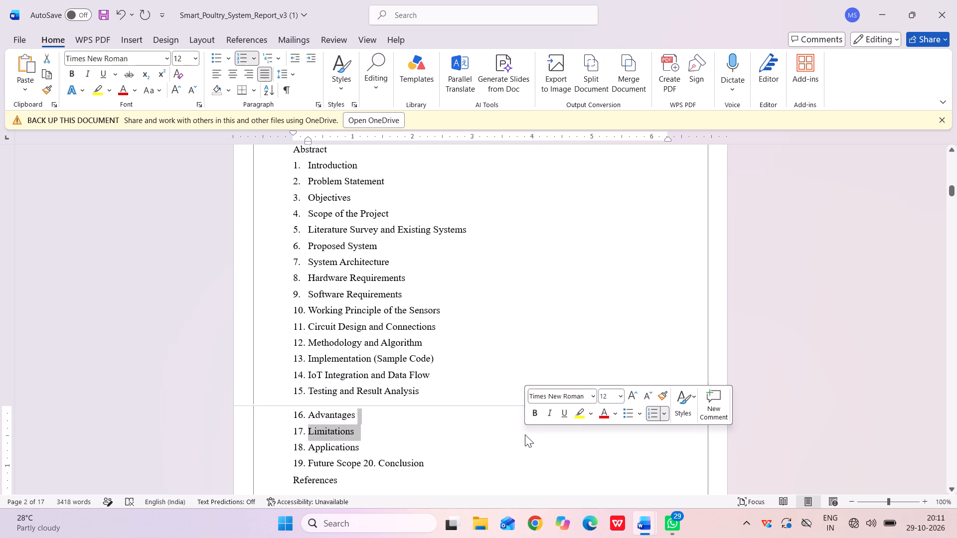
pyautogui.click(584, 297)
pyautogui.scroll(-2, 584, 297)
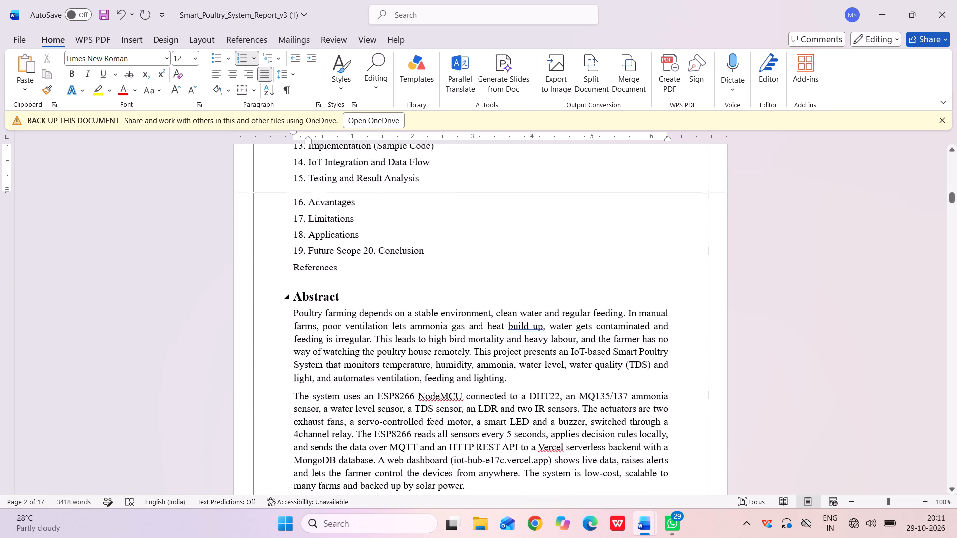
pyautogui.scroll(-5, 584, 297)
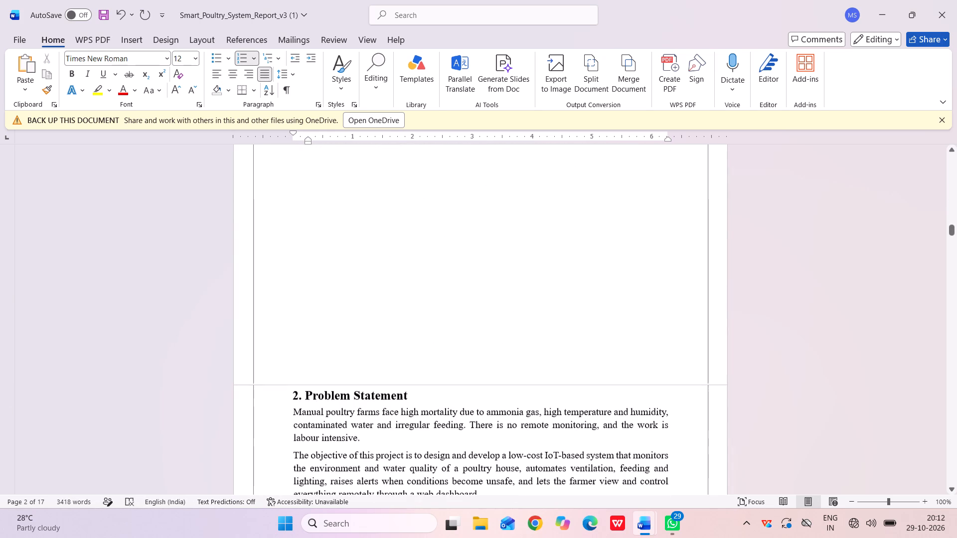
pyautogui.scroll(-2, 584, 297)
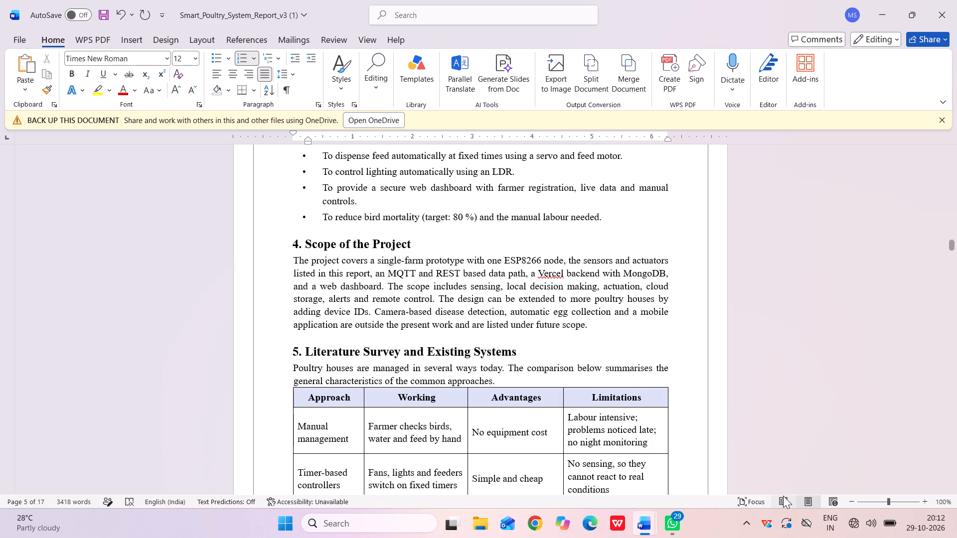
# Switch to Read Mode and review the whole report from the cover page through to the References.
pyautogui.click(783, 496)
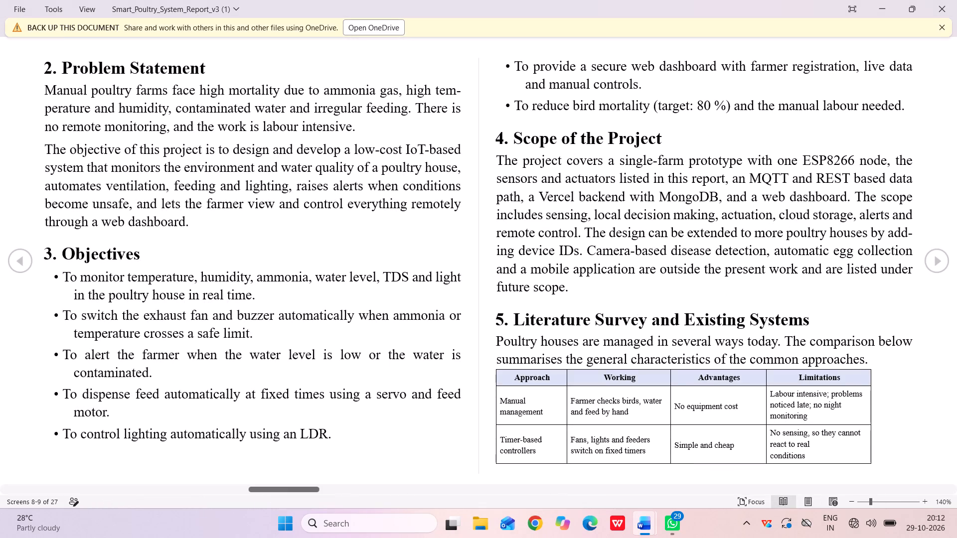
pyautogui.scroll(4, 335, 242)
pyautogui.hscroll(5, 335, 242)
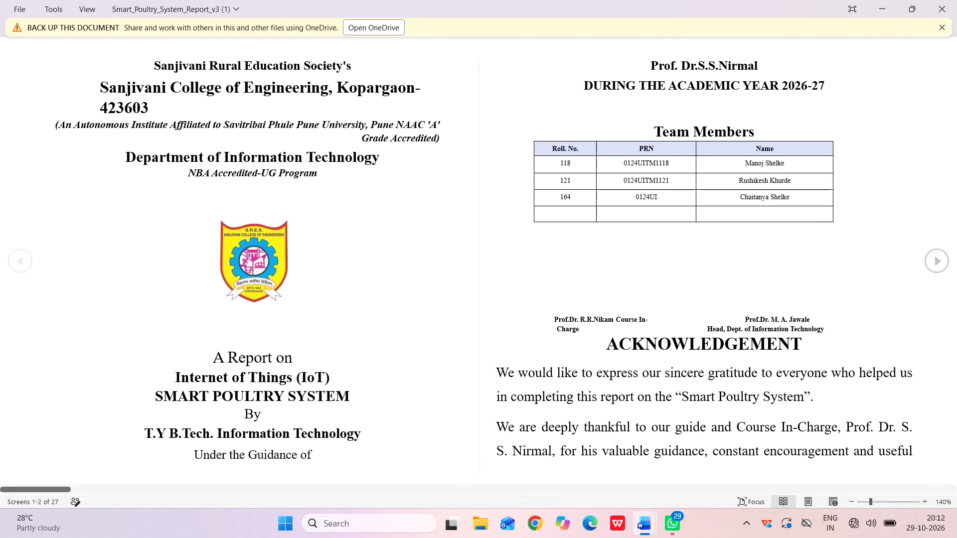
pyautogui.hscroll(-1, 335, 242)
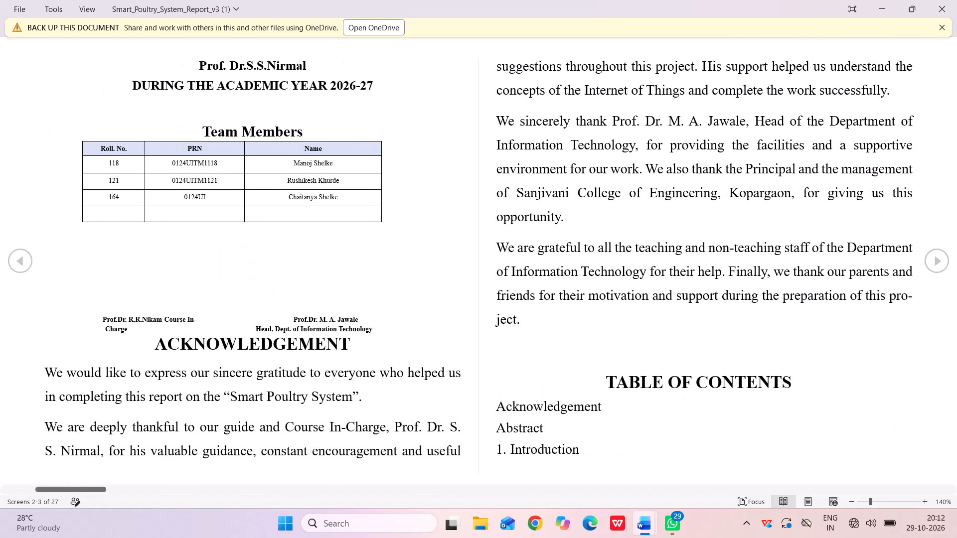
pyautogui.hscroll(1, 335, 242)
pyautogui.hscroll(-1, 335, 242)
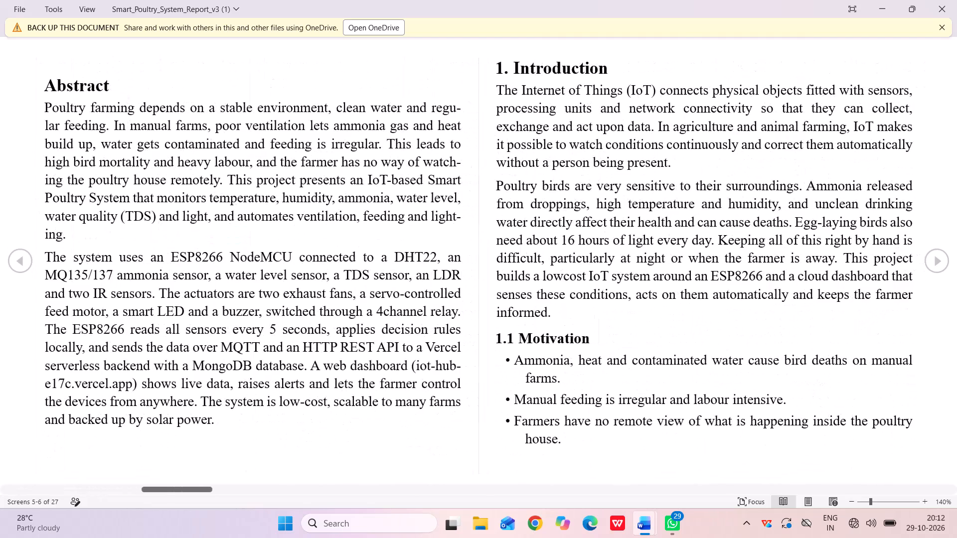
pyautogui.hscroll(-2, 335, 242)
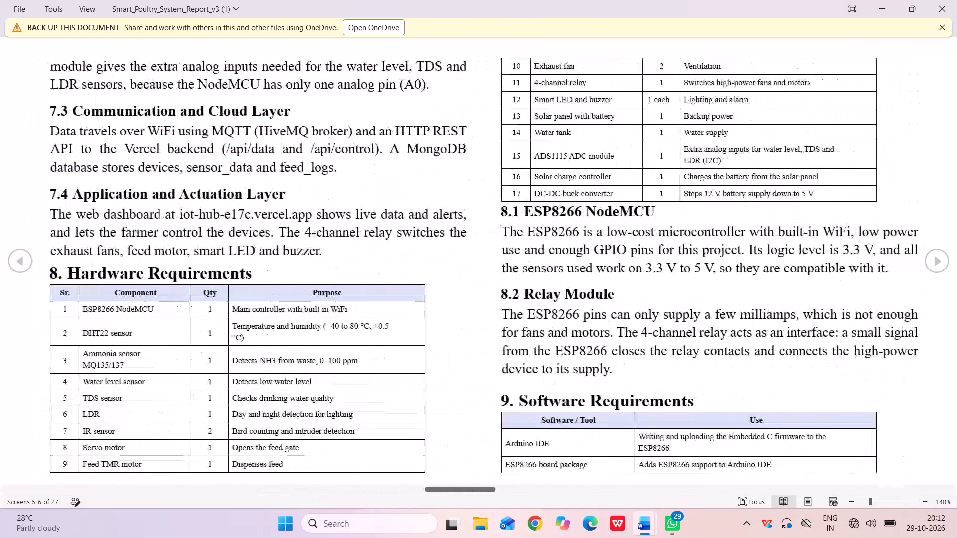
pyautogui.hscroll(-7, 335, 242)
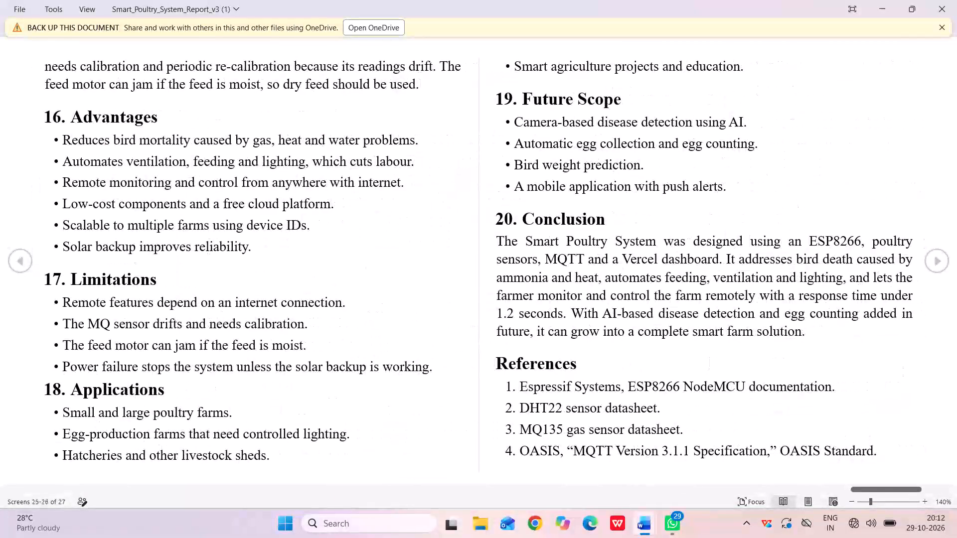
pyautogui.hscroll(-9, 540, 239)
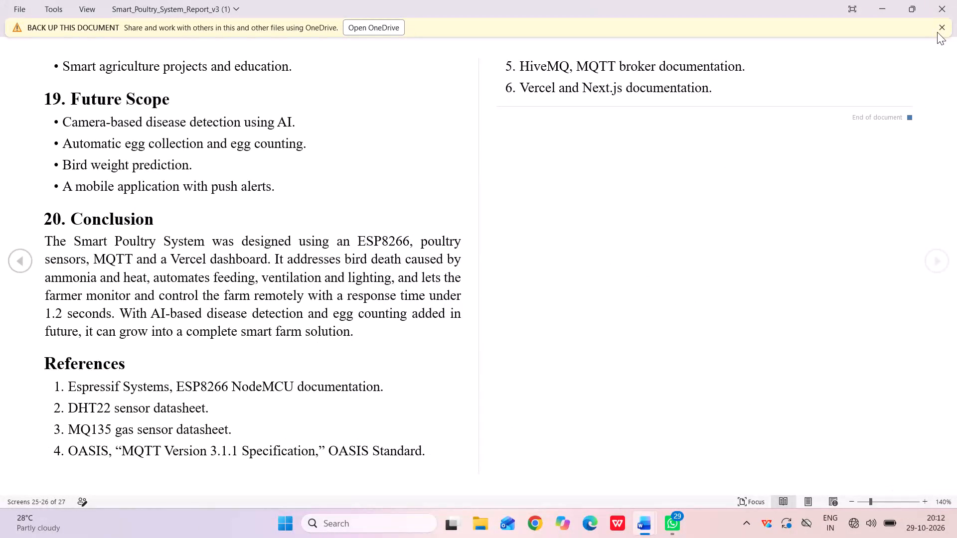
# Dismiss the OneDrive backup notice.
pyautogui.click(939, 32)
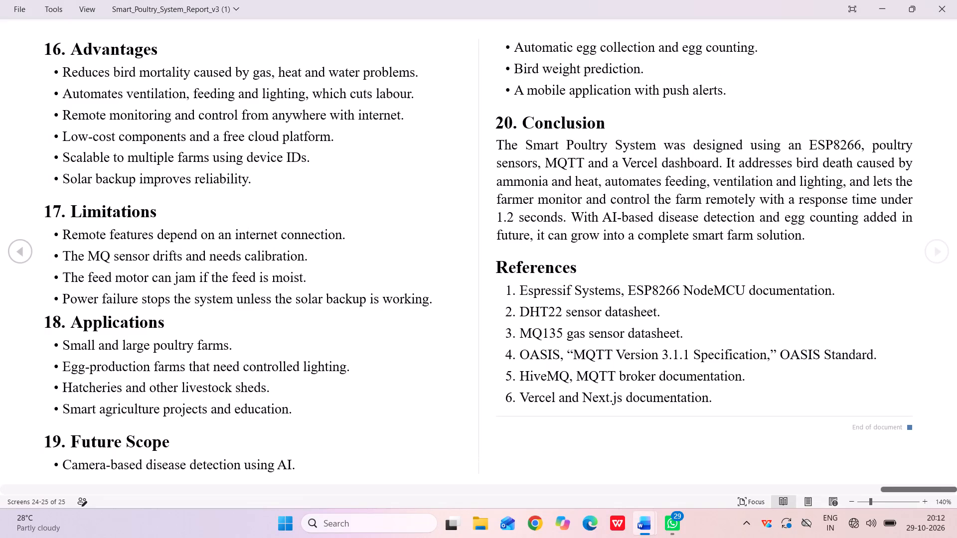
# Go back to the report's cover page and switch from Read Mode to Print Layout.
pyautogui.hscroll(20, 535, 241)
pyautogui.hscroll(20, 535, 241)
pyautogui.hscroll(20, 535, 241)
pyautogui.hscroll(-7, 535, 241)
pyautogui.hscroll(20, 535, 241)
pyautogui.hscroll(20, 535, 241)
pyautogui.hscroll(6, 535, 241)
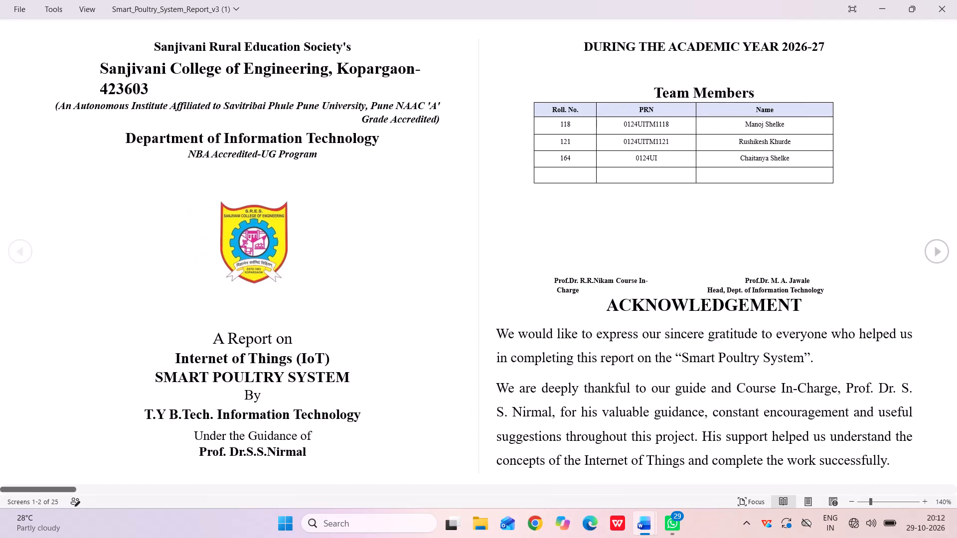
pyautogui.click(807, 498)
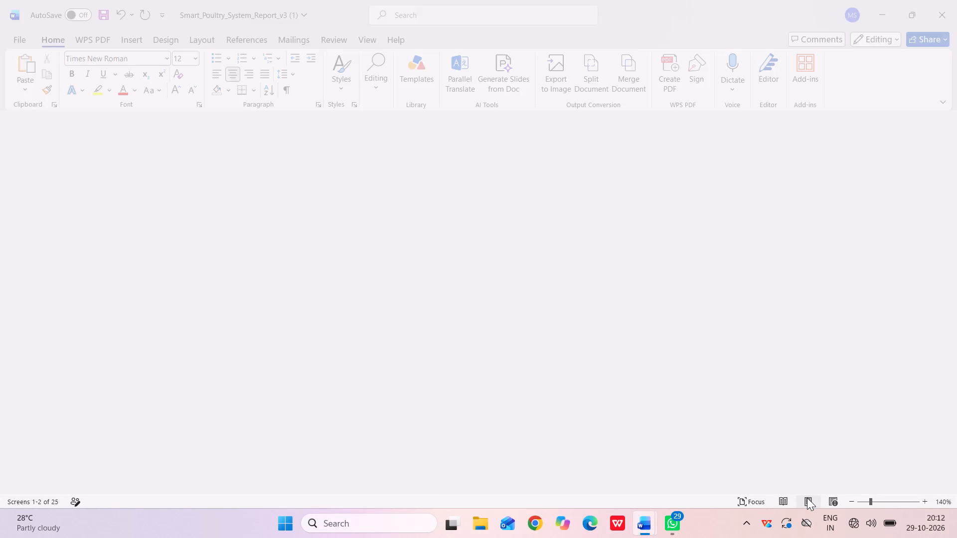
# Recheck the report's cover page, Acknowledgement, Table of Contents and Abstract.
pyautogui.scroll(-1, 616, 341)
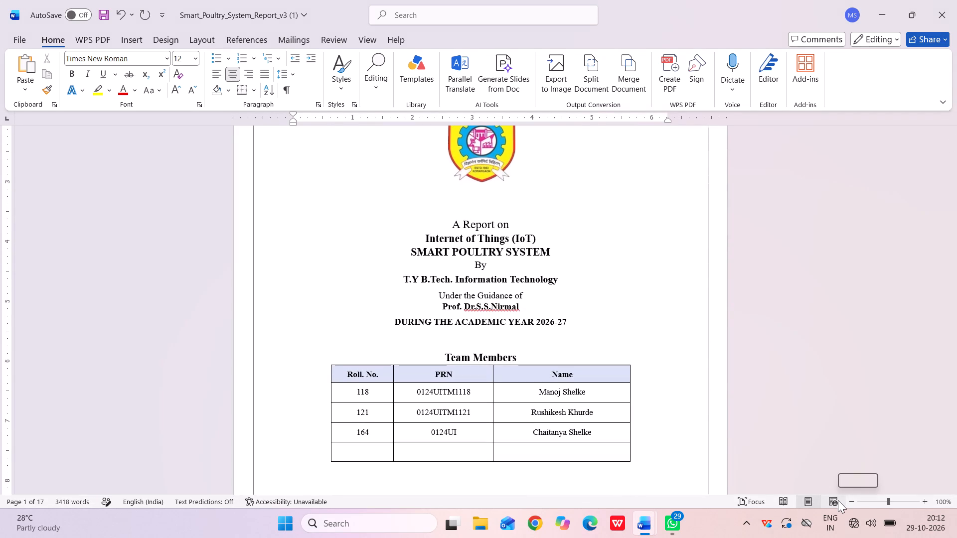
pyautogui.click(519, 307)
pyautogui.scroll(-1, 519, 307)
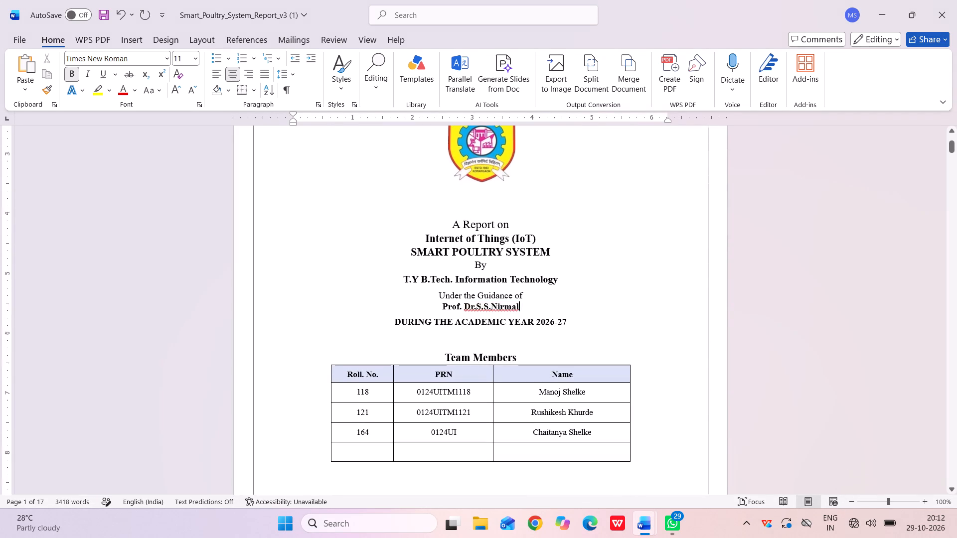
pyautogui.scroll(-4, 519, 307)
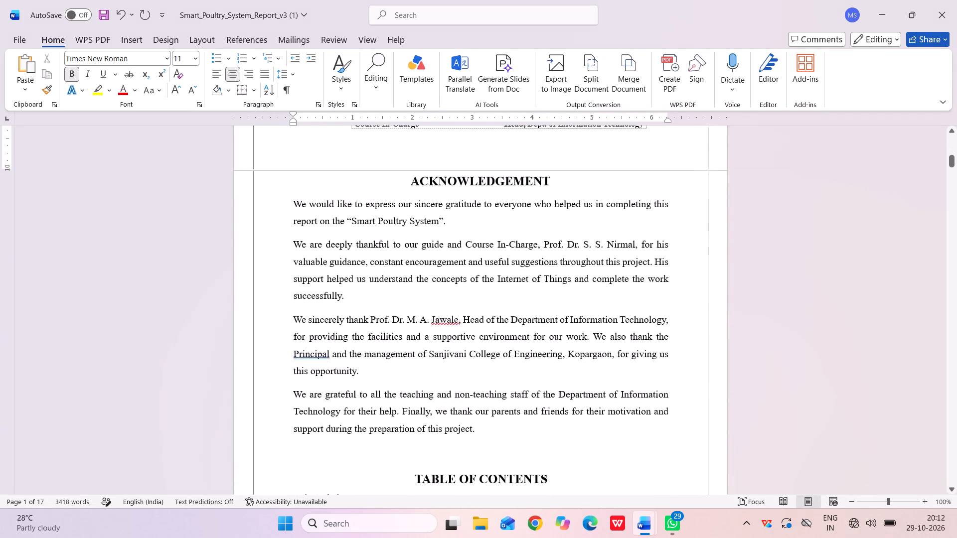
pyautogui.scroll(-3, 519, 307)
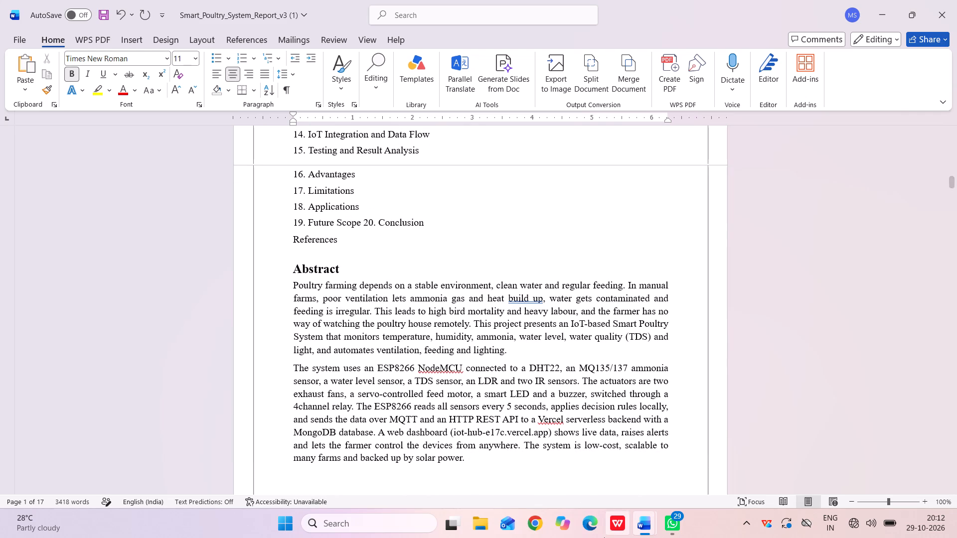
# Open Chrome with the first Work profile and activate the Google search box.
pyautogui.click(537, 527)
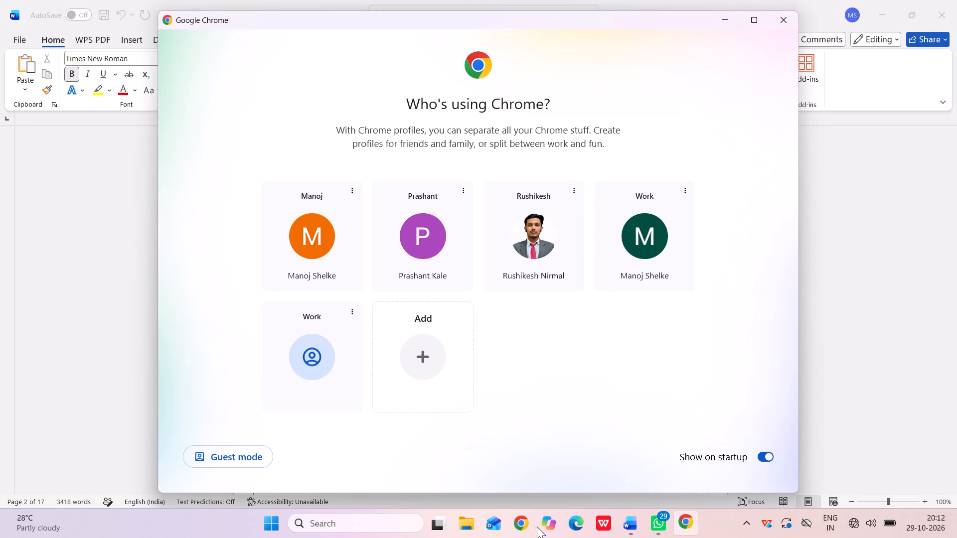
pyautogui.click(657, 219)
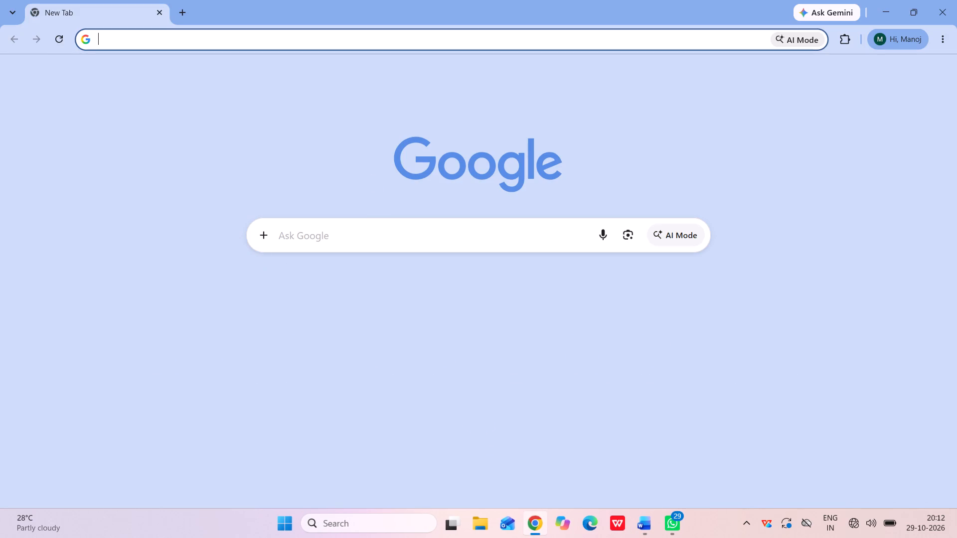
pyautogui.click(346, 226)
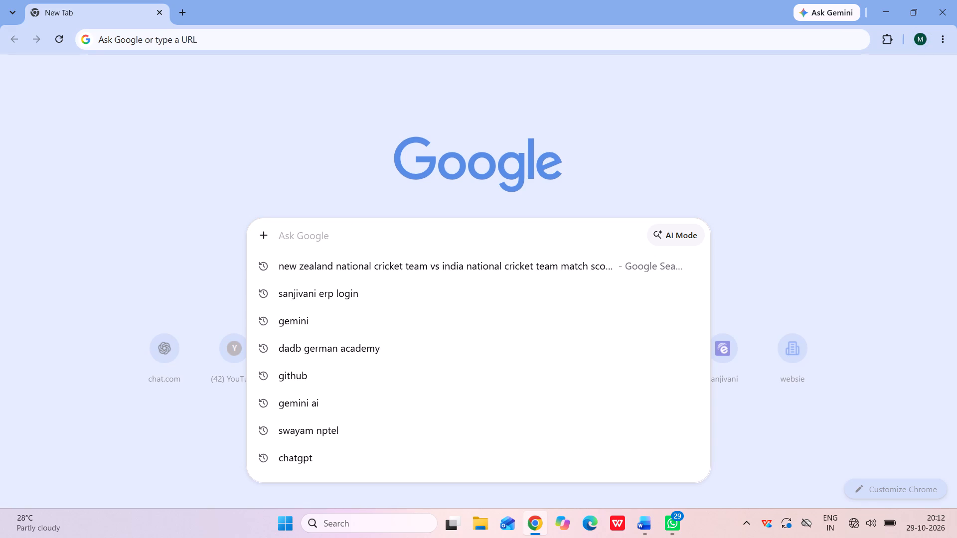
# Switch to File Explorer, browse the ACER (C:) drive and open the Desktop folder to check its files.
pyautogui.click(485, 531)
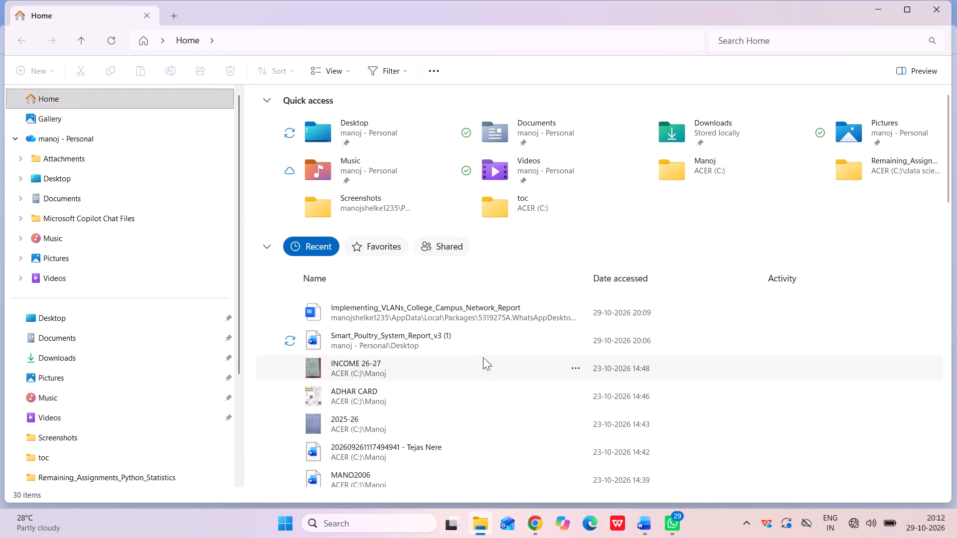
pyautogui.scroll(-4, 181, 440)
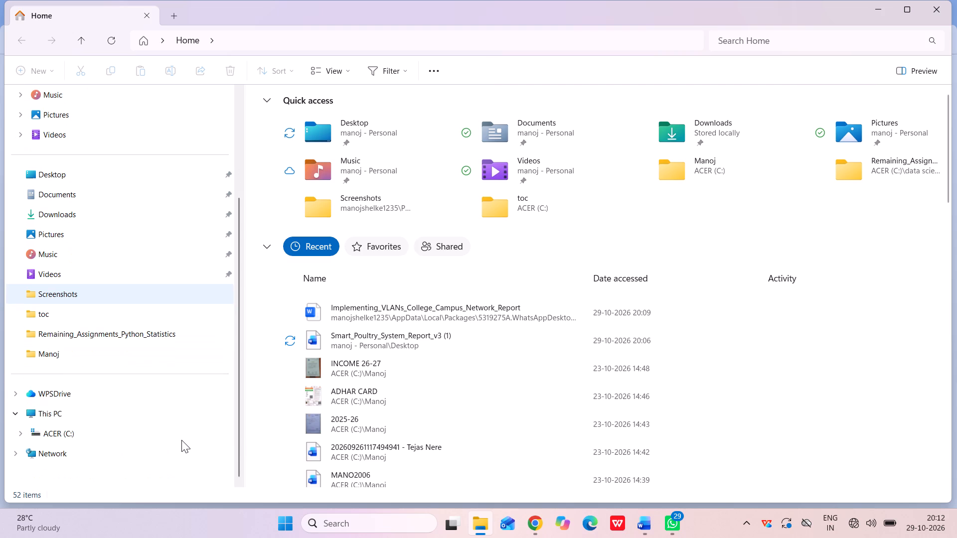
pyautogui.scroll(-2, 181, 440)
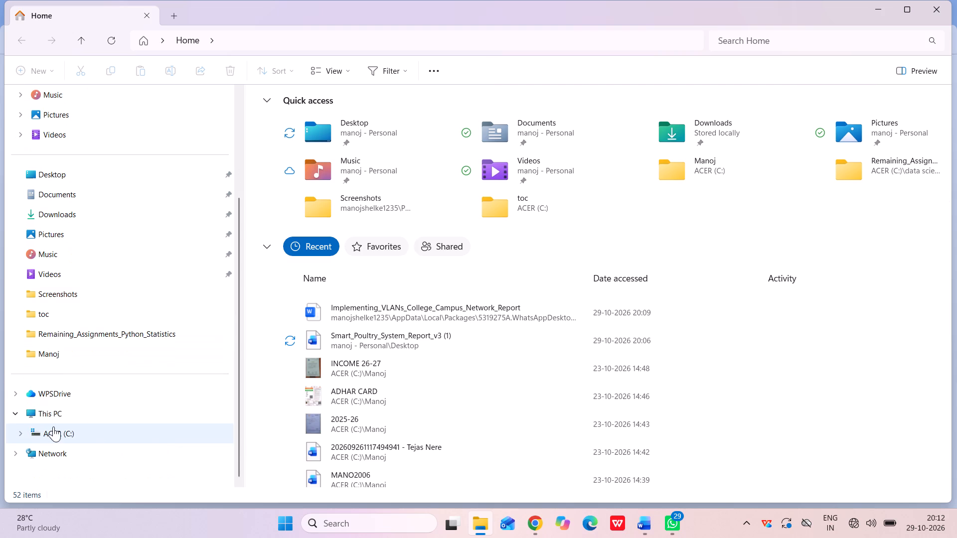
pyautogui.doubleClick(53, 426)
pyautogui.click(53, 426)
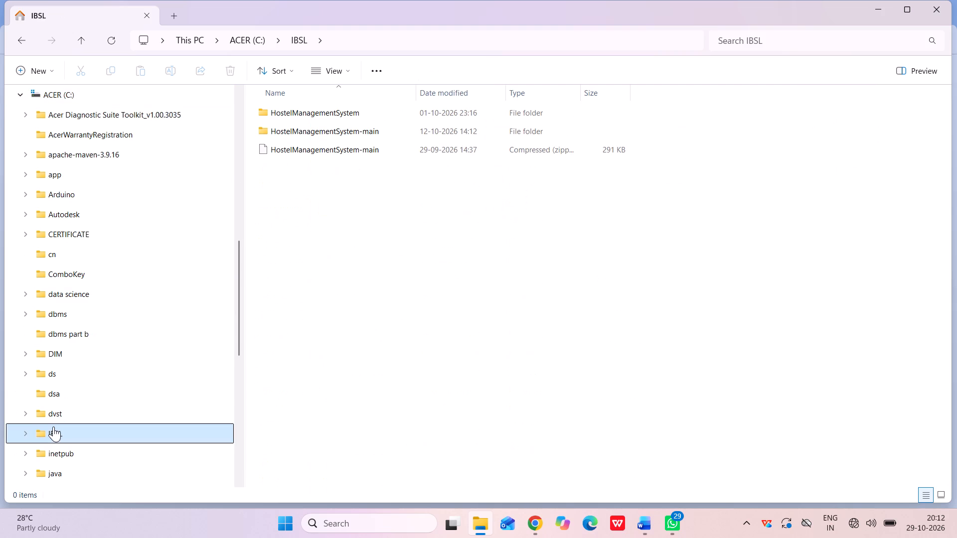
pyautogui.scroll(10, 233, 346)
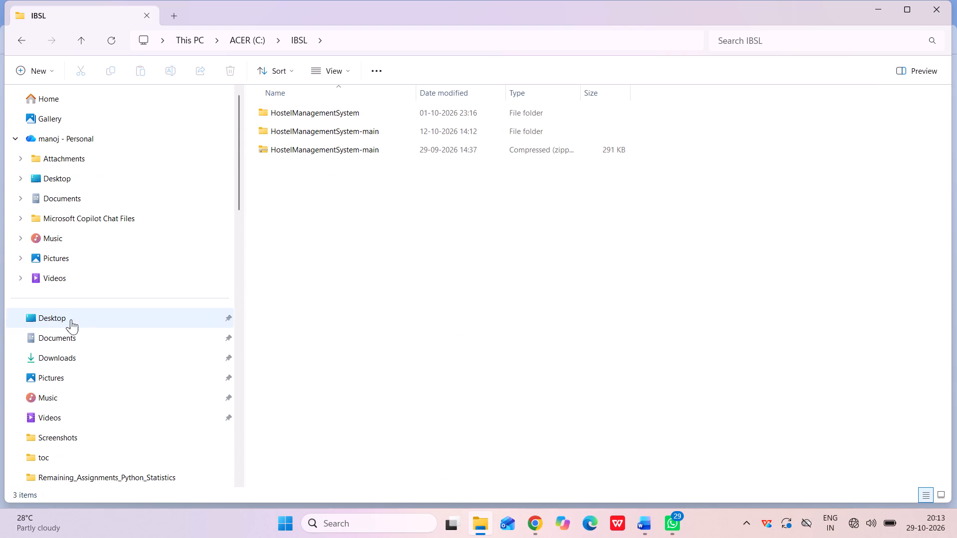
pyautogui.doubleClick(85, 312)
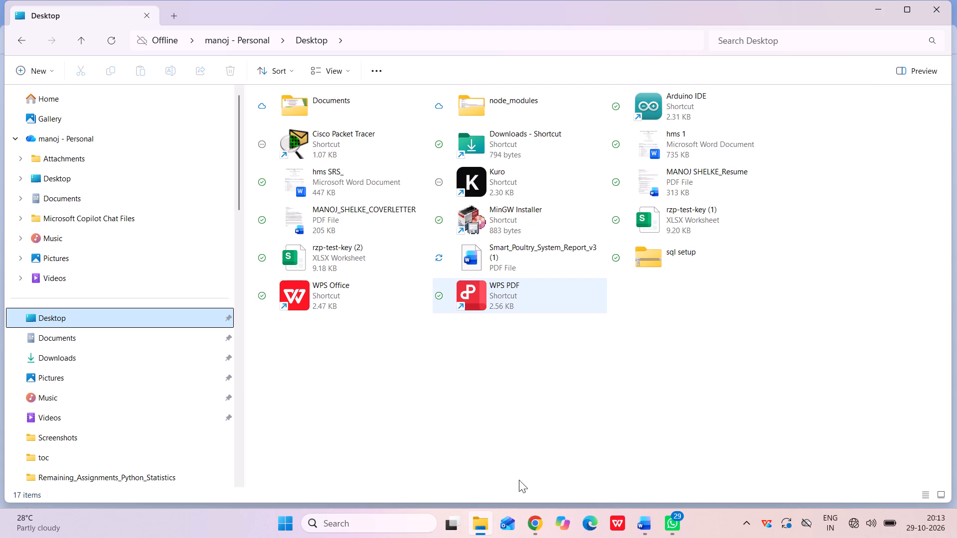
# Return to Chrome and start a Google query with "co".
pyautogui.click(539, 518)
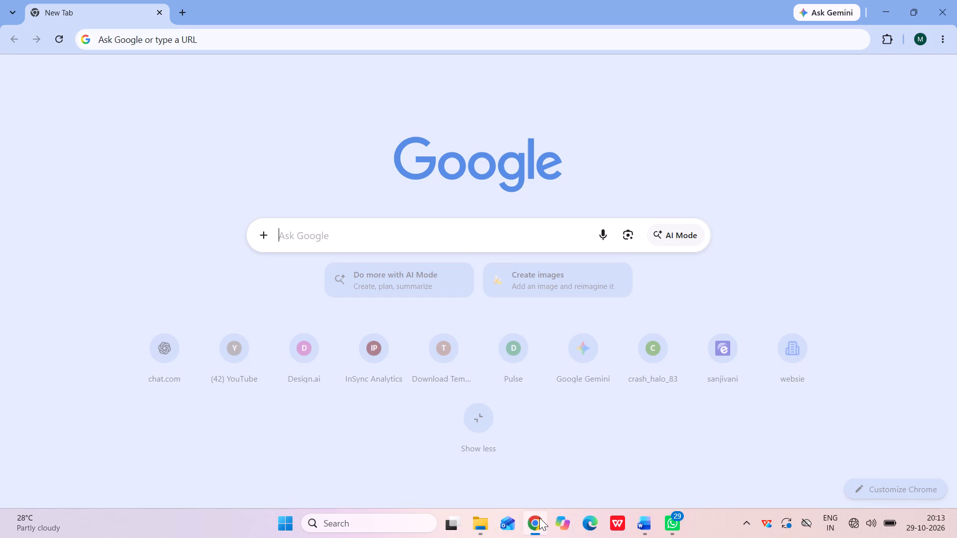
pyautogui.click(464, 242)
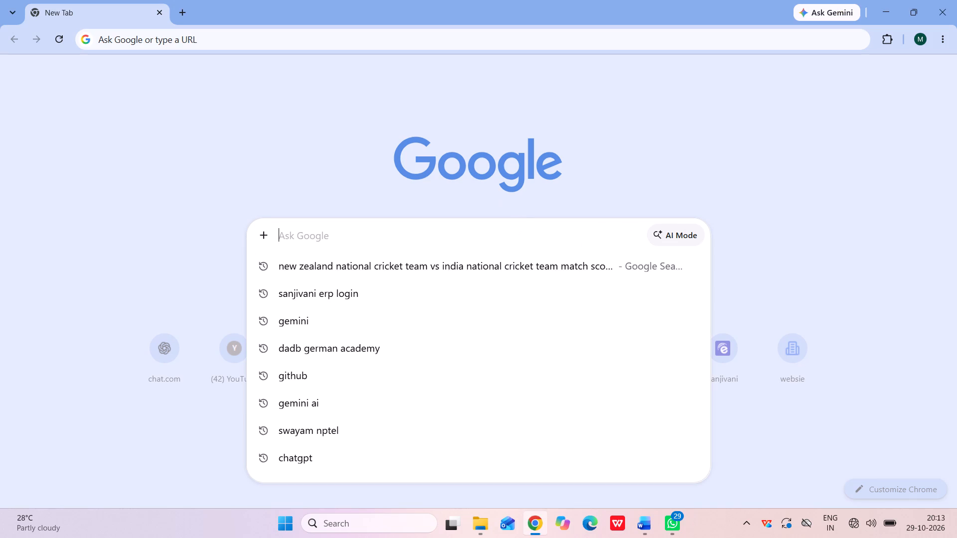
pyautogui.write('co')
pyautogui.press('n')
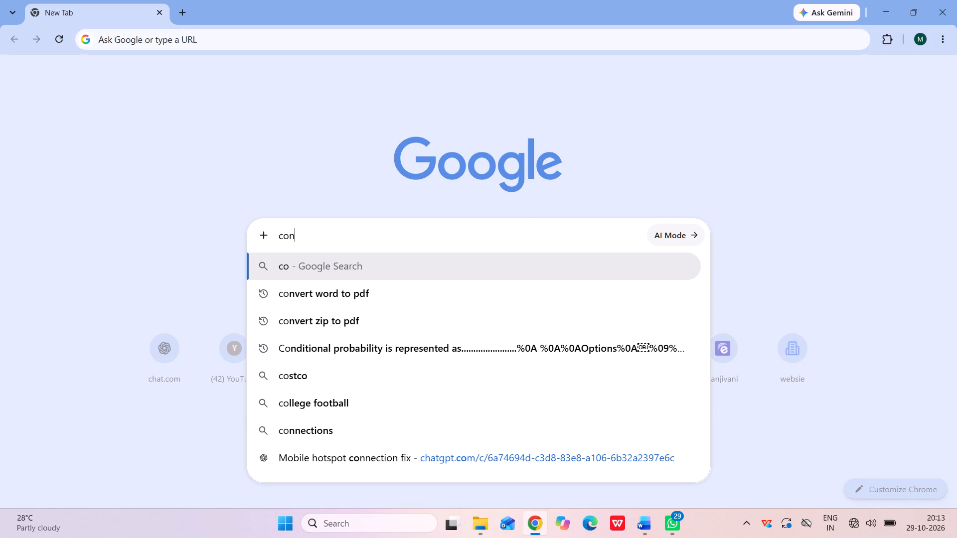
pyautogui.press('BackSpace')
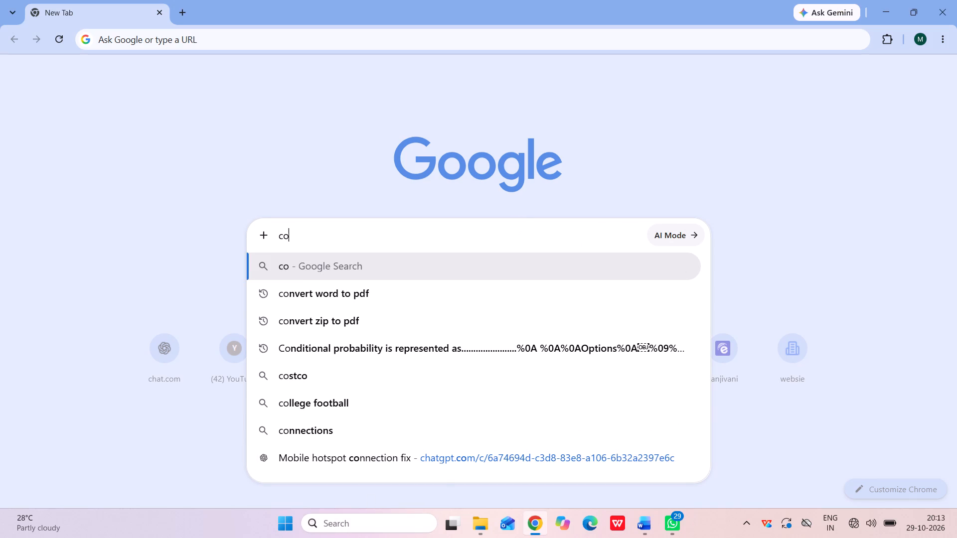
# Launch PowerPoint and look for a presentation in the Desktop folder and the recent presentations.
pyautogui.click(359, 520)
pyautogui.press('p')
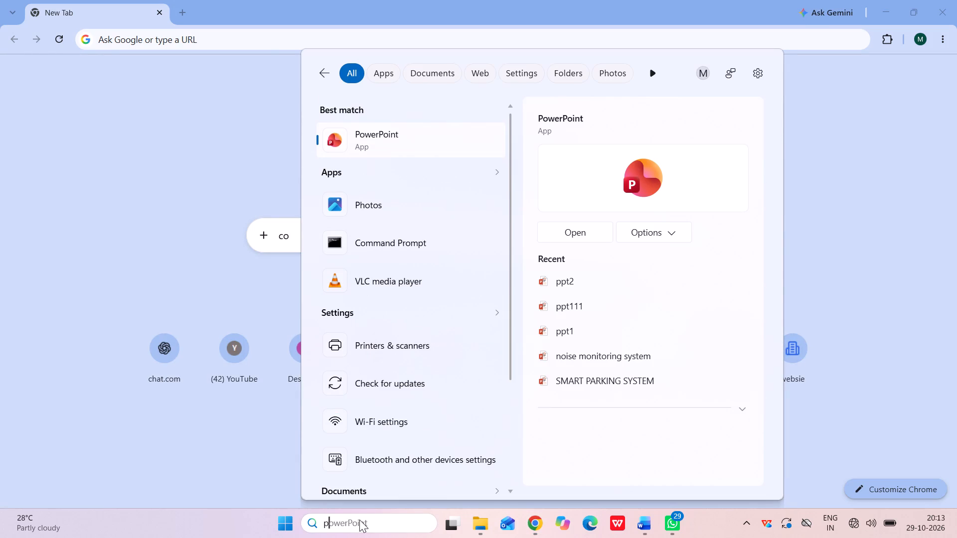
pyautogui.click(353, 144)
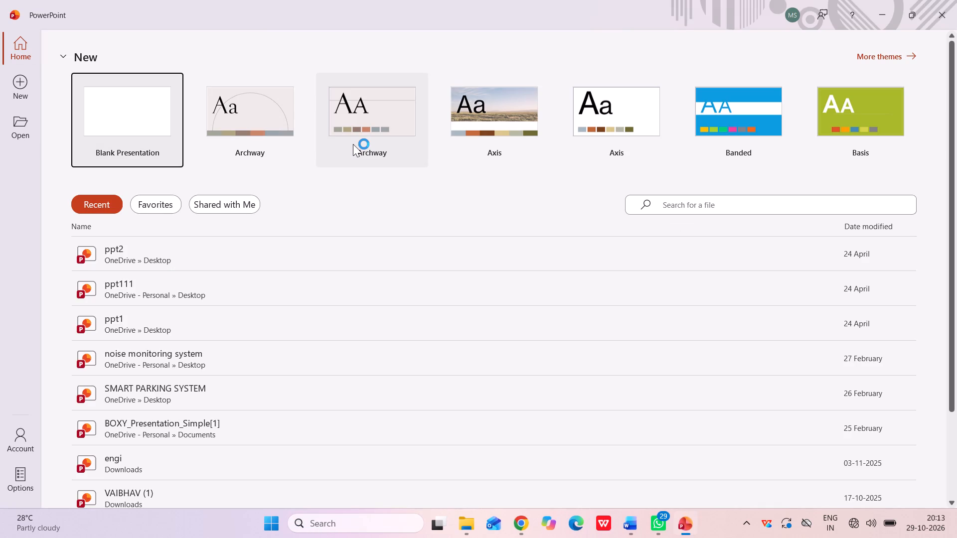
pyautogui.click(4, 134)
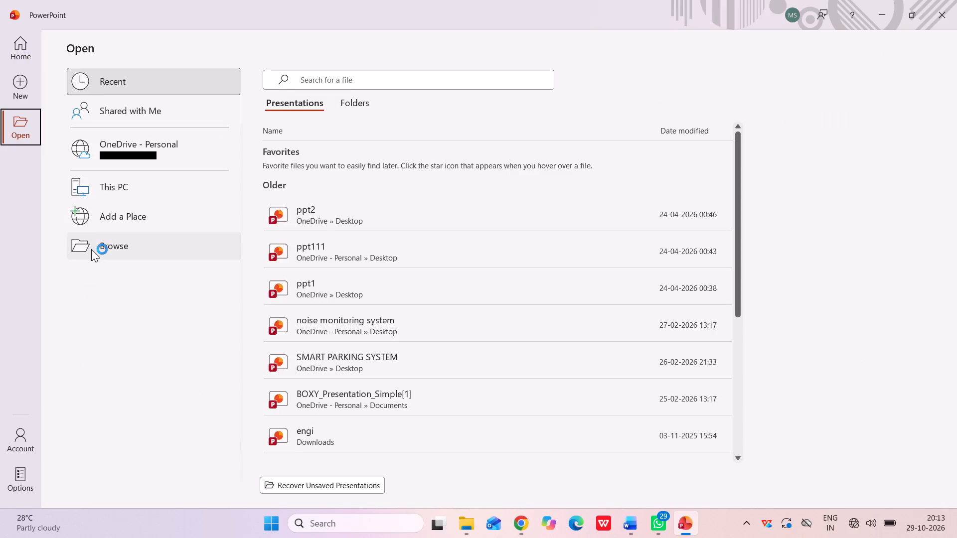
pyautogui.click(91, 249)
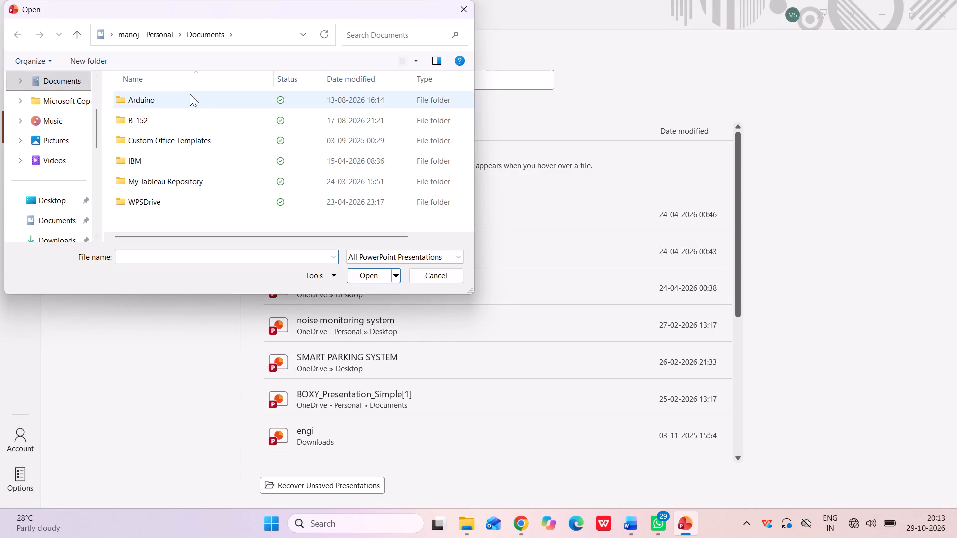
pyautogui.scroll(1, 43, 205)
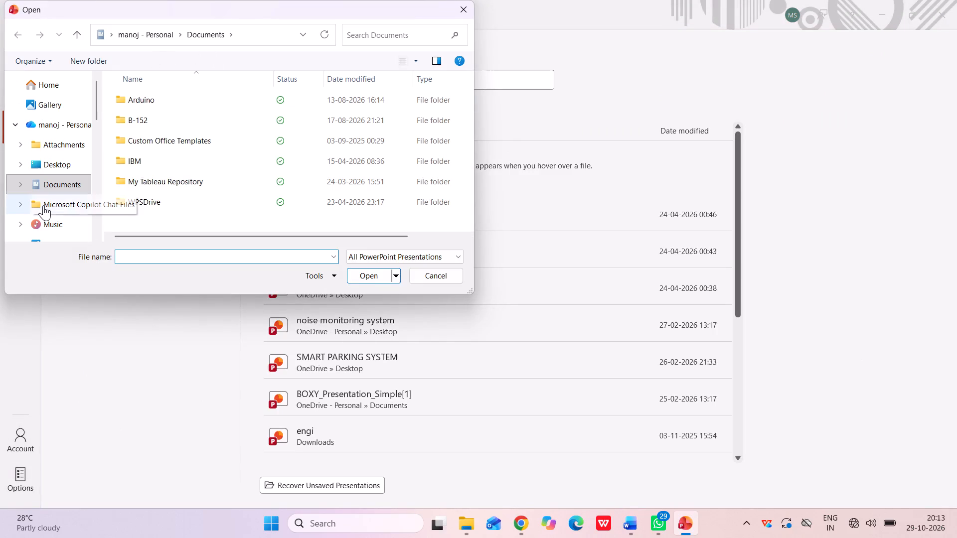
pyautogui.click(65, 156)
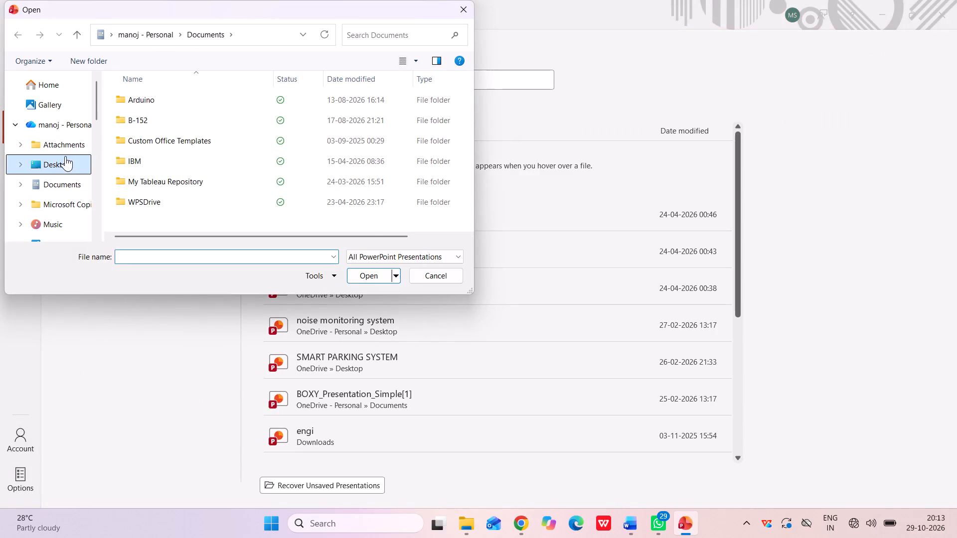
pyautogui.click(65, 156)
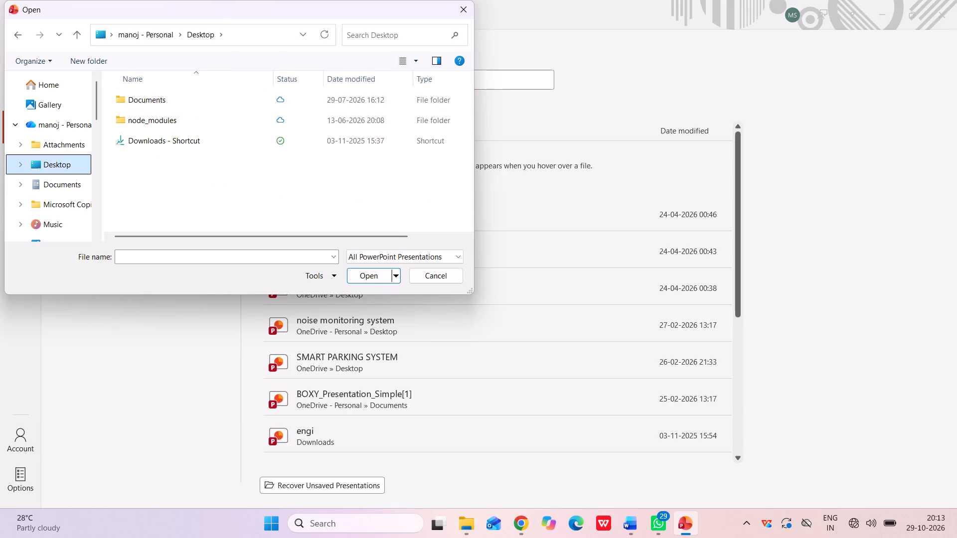
pyautogui.click(456, 15)
pyautogui.scroll(-6, 344, 422)
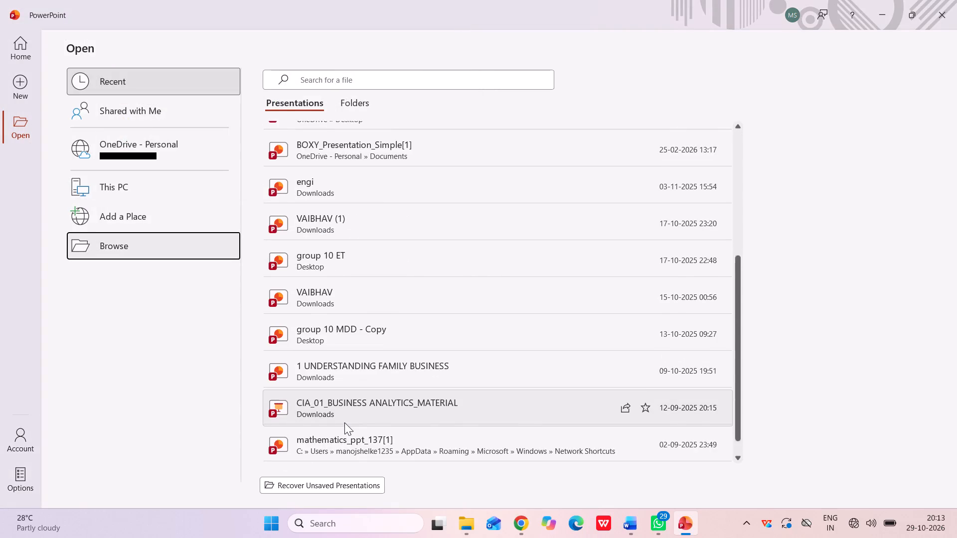
# Return to Chrome and extend the Google query to "conpd".
pyautogui.click(520, 523)
pyautogui.click(330, 227)
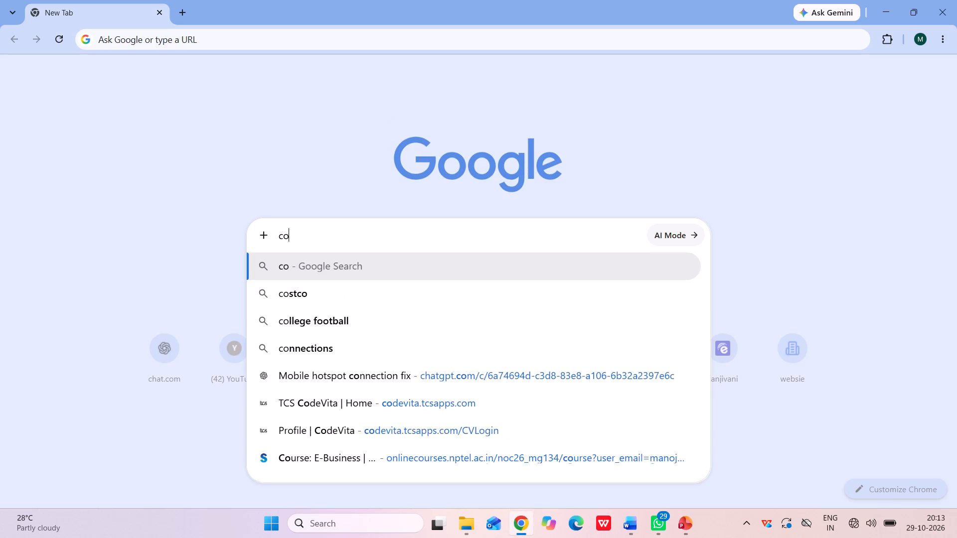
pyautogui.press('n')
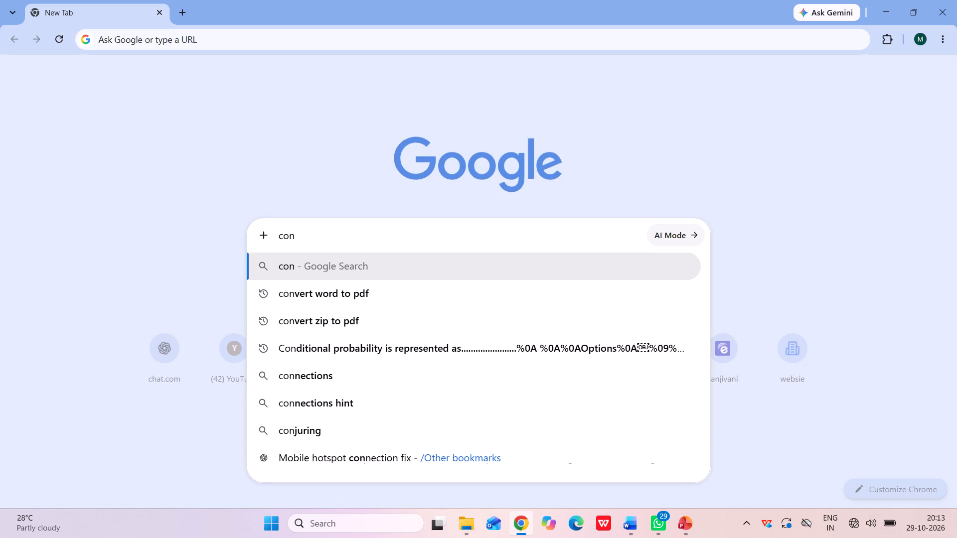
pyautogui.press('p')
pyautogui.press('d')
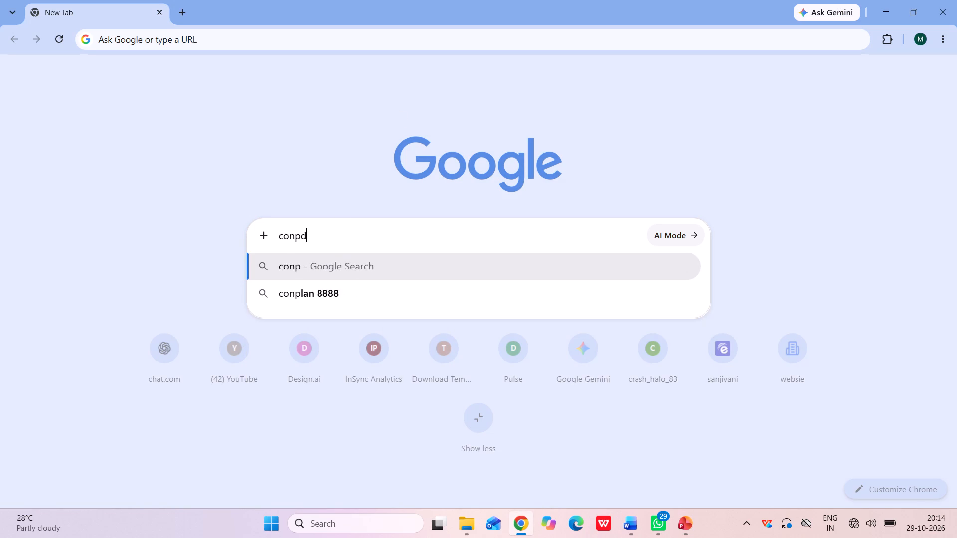
# Correct the Google query and search for "convert pdf to word" using the matching suggestion.
pyautogui.press('BackSpace')
pyautogui.press('BackSpace')
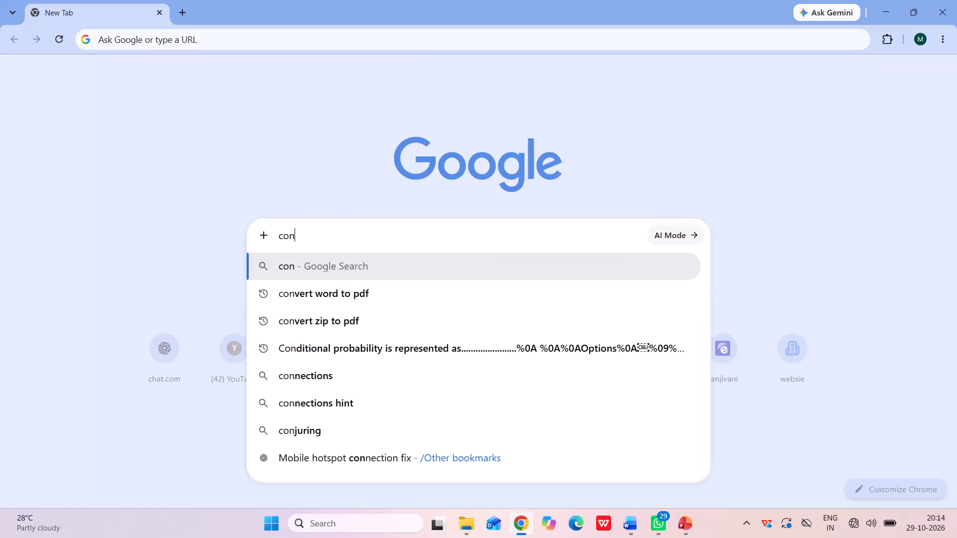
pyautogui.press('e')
pyautogui.press('BackSpace')
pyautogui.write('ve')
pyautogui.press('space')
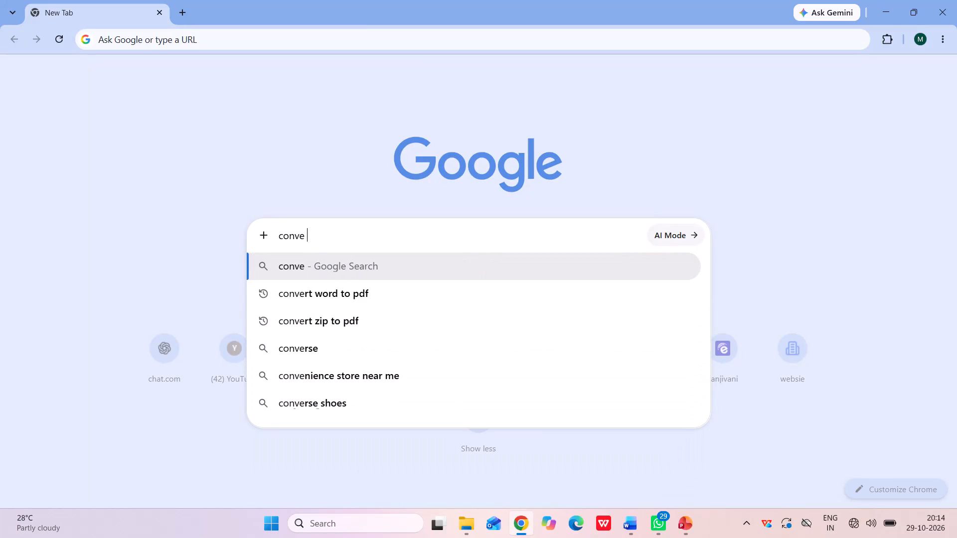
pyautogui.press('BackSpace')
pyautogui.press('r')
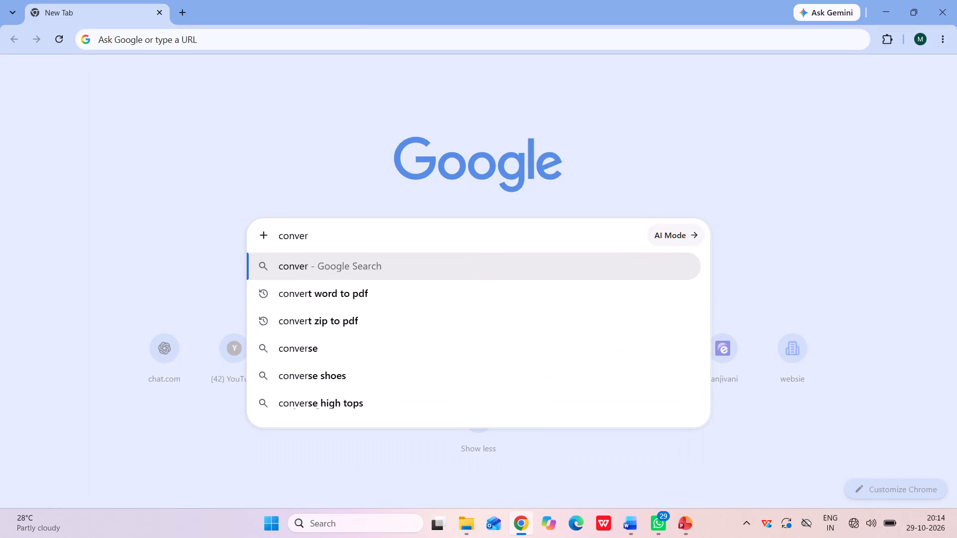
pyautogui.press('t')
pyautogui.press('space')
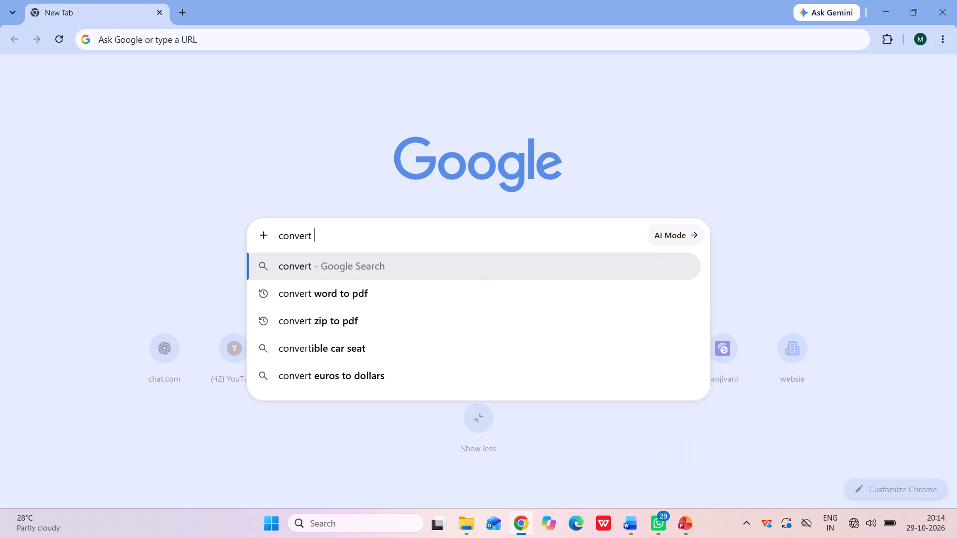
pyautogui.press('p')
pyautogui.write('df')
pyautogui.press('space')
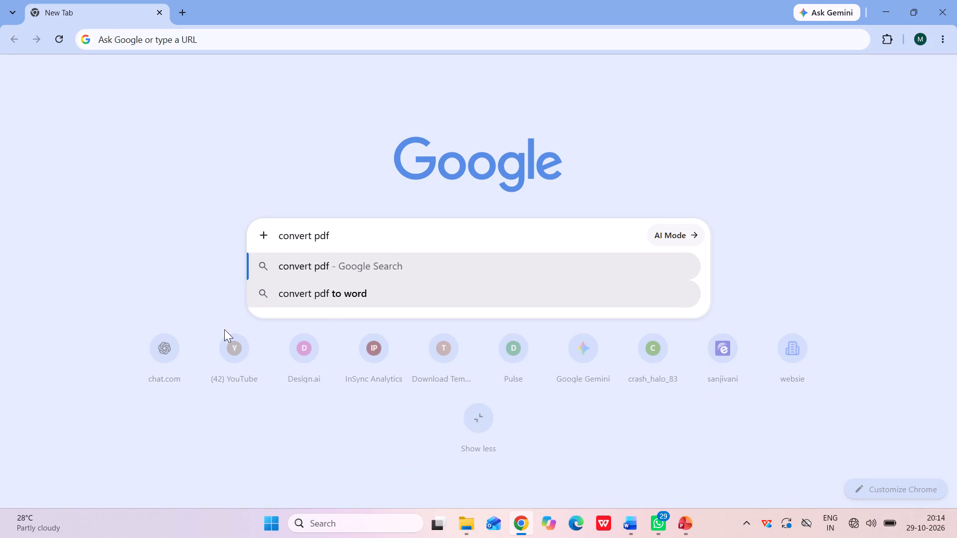
pyautogui.click(287, 295)
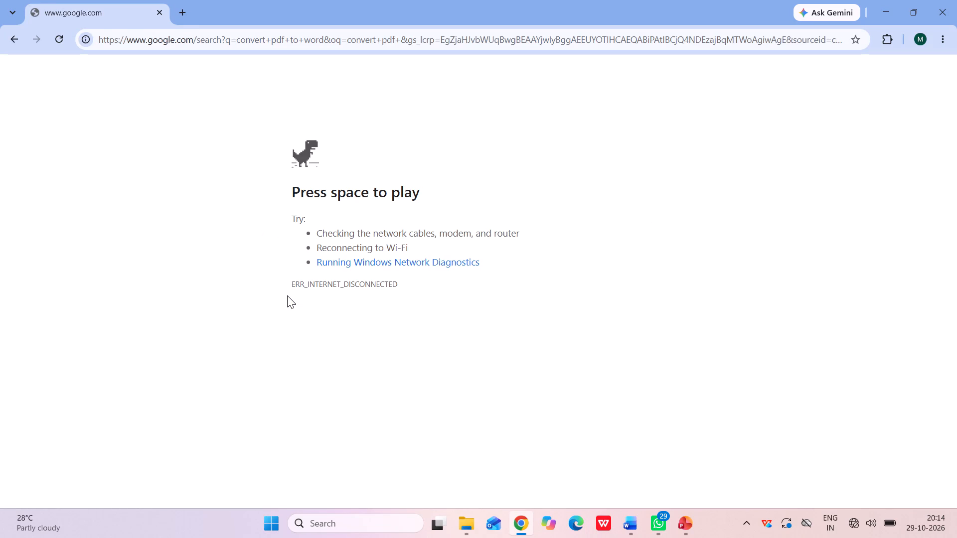
# Open the list of available Wi-Fi networks and select the secured network "System" for connection.
pyautogui.click(857, 537)
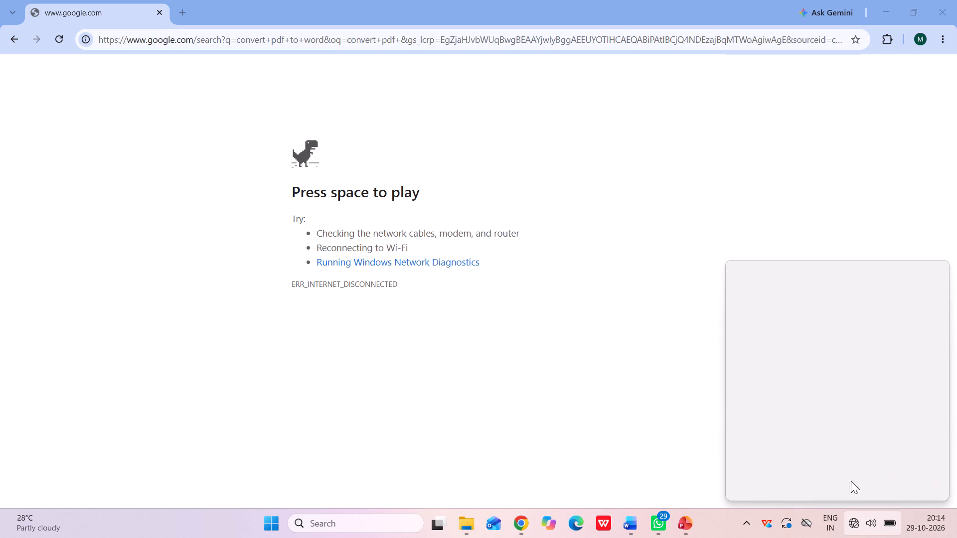
pyautogui.click(792, 290)
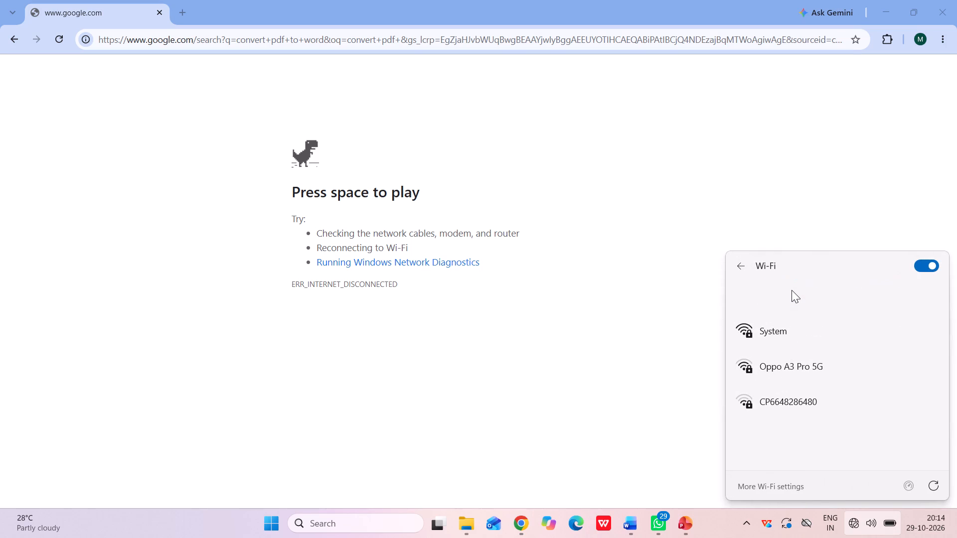
pyautogui.click(773, 347)
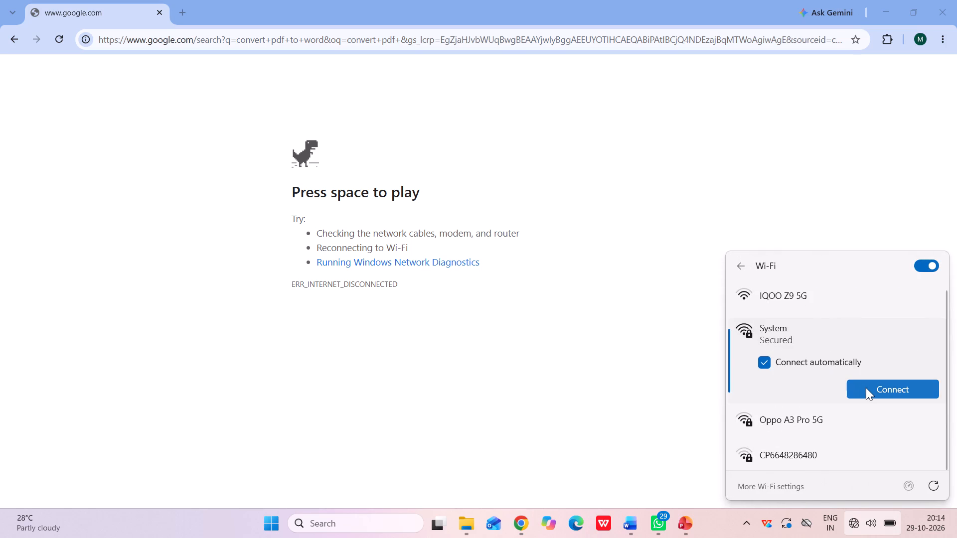
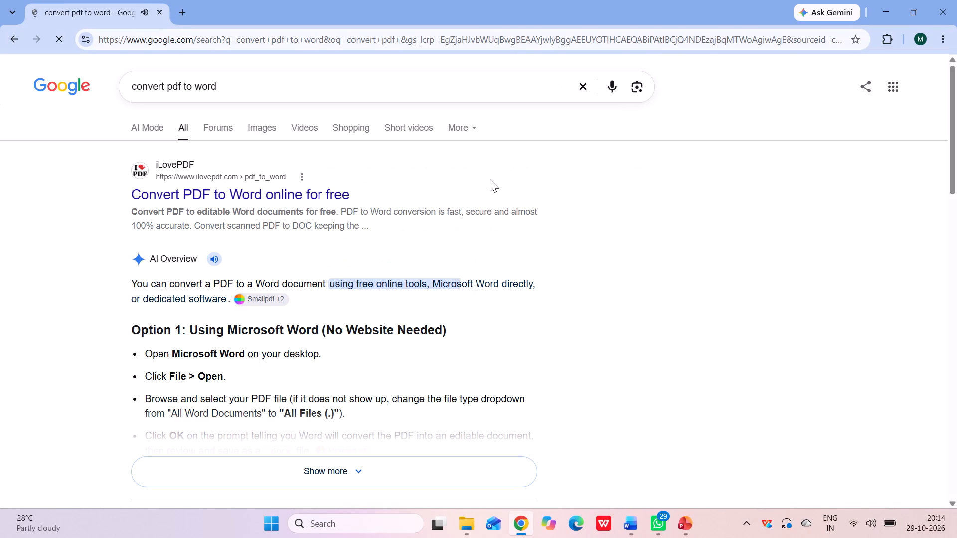
# Open iLovePDF's PDF to Word converter from the search results and start selecting a PDF file for conversion.
pyautogui.click(280, 200)
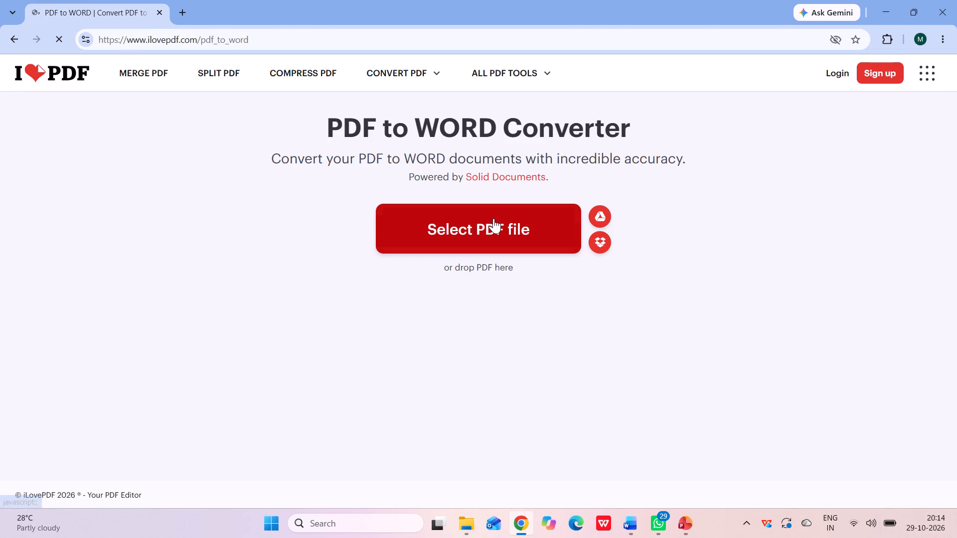
pyautogui.click(493, 218)
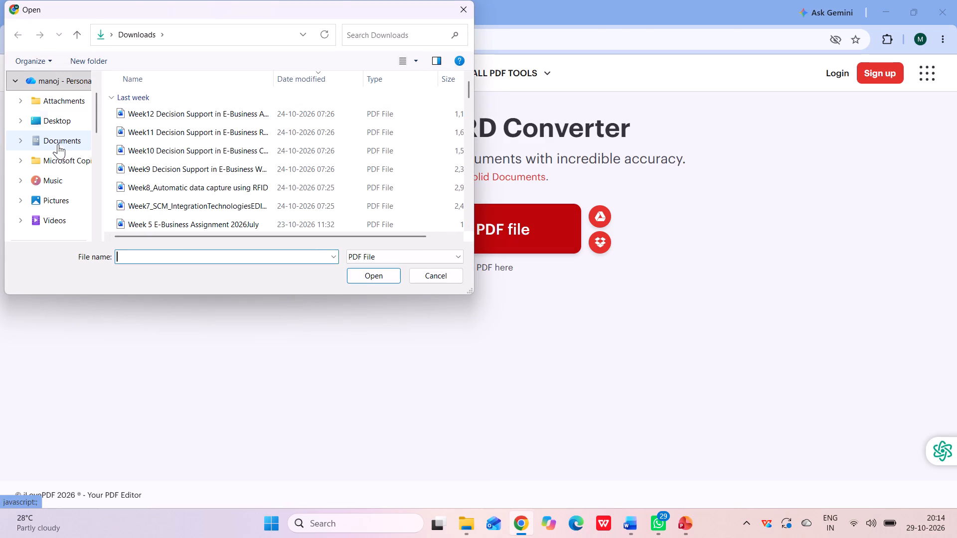
# Convert the Desktop file Smart_Poultry_System_Report_v3 (1) from PDF to Word without OCR and download the resulting document.
pyautogui.click(69, 130)
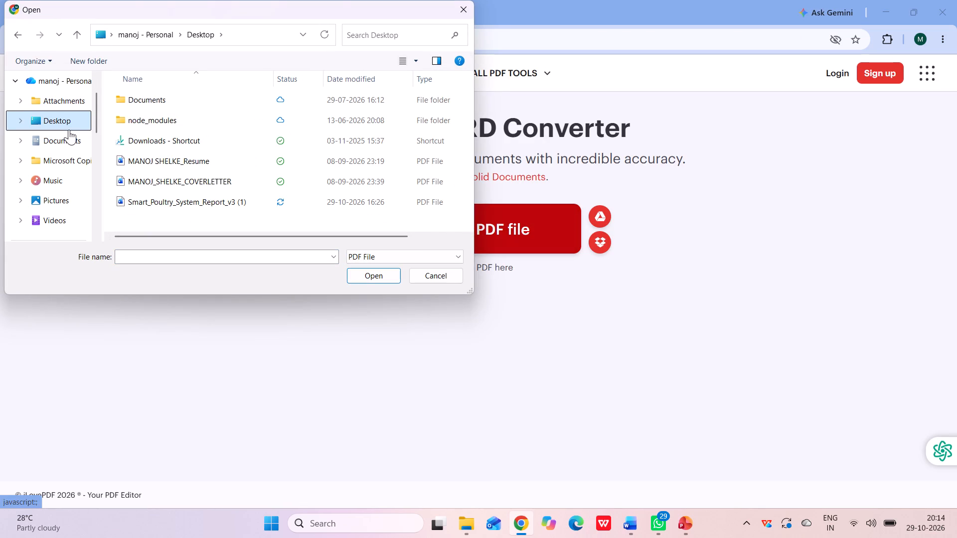
pyautogui.click(192, 206)
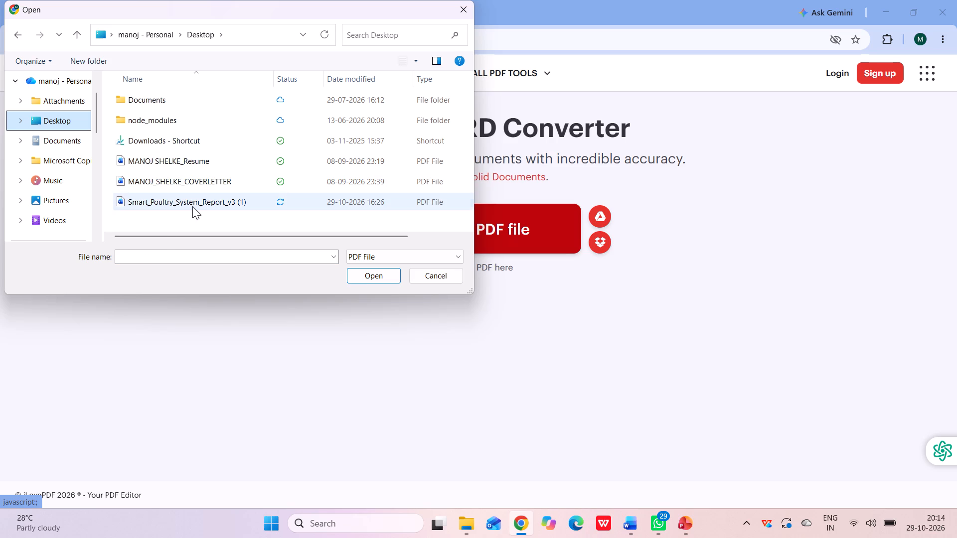
pyautogui.click(376, 279)
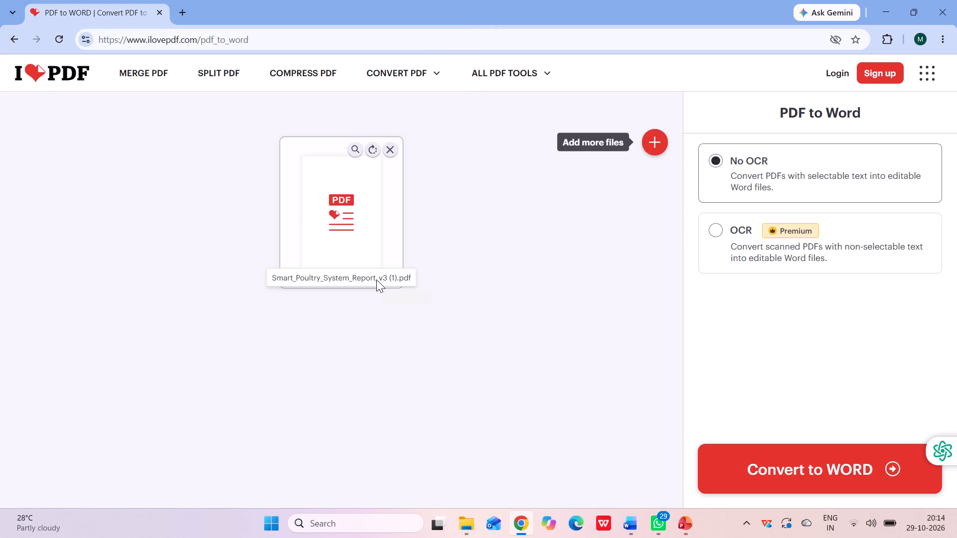
pyautogui.doubleClick(742, 452)
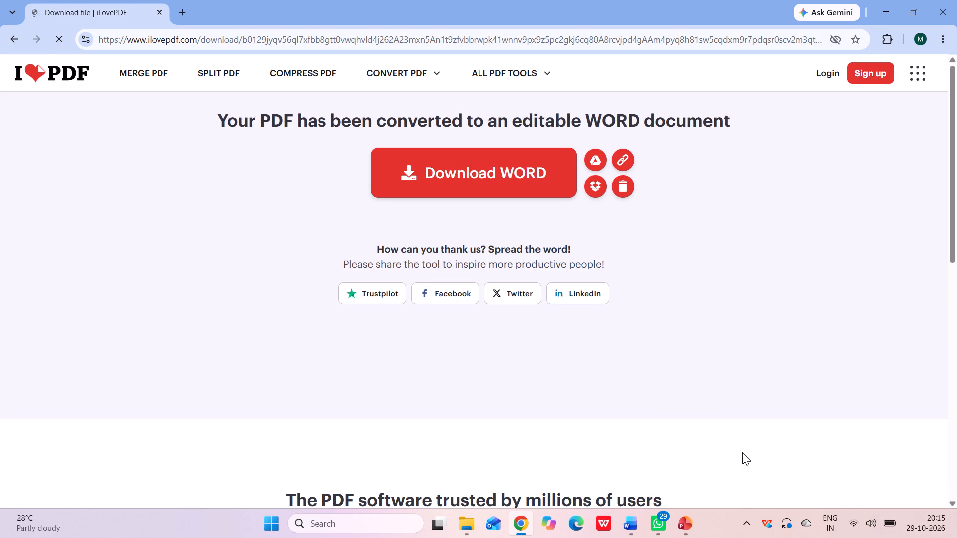
pyautogui.click(494, 171)
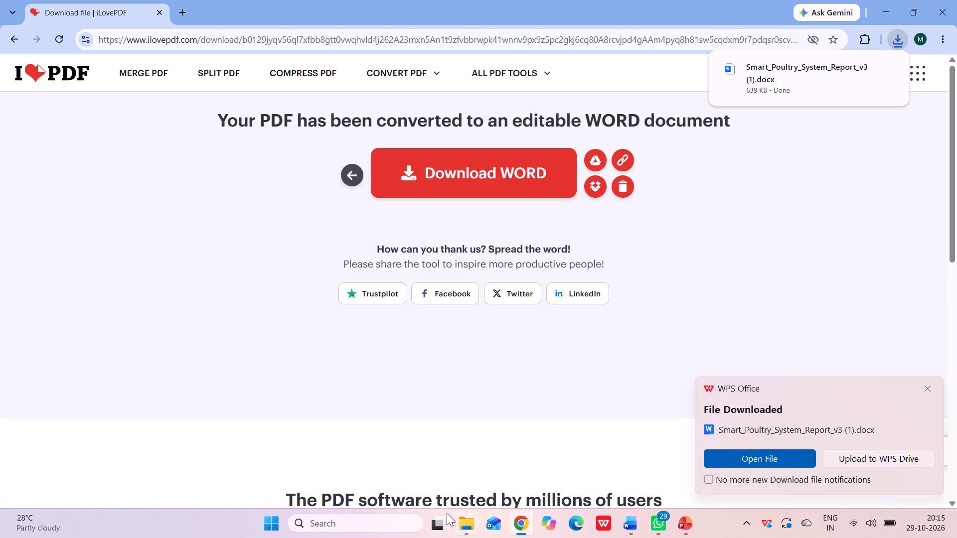
# Switch to File Explorer and open the converted Smart_Poultry_System_Report_v3 (1) Word document from the Downloads folder.
pyautogui.click(464, 532)
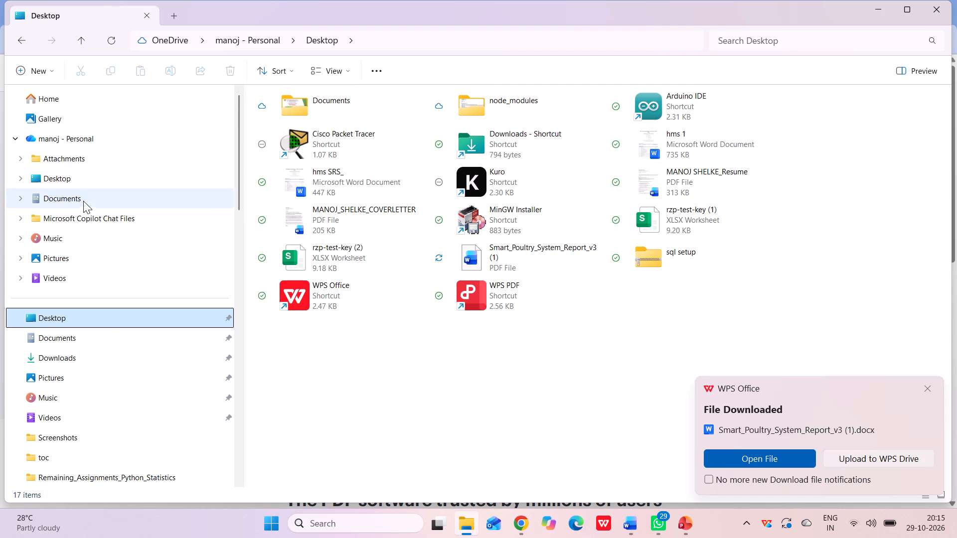
pyautogui.scroll(5, 115, 181)
pyautogui.doubleClick(46, 353)
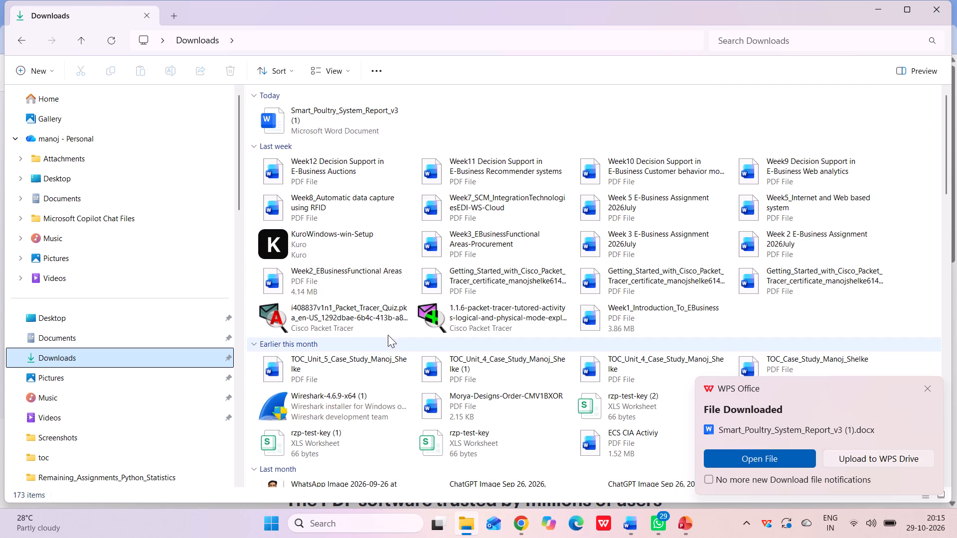
pyautogui.doubleClick(335, 117)
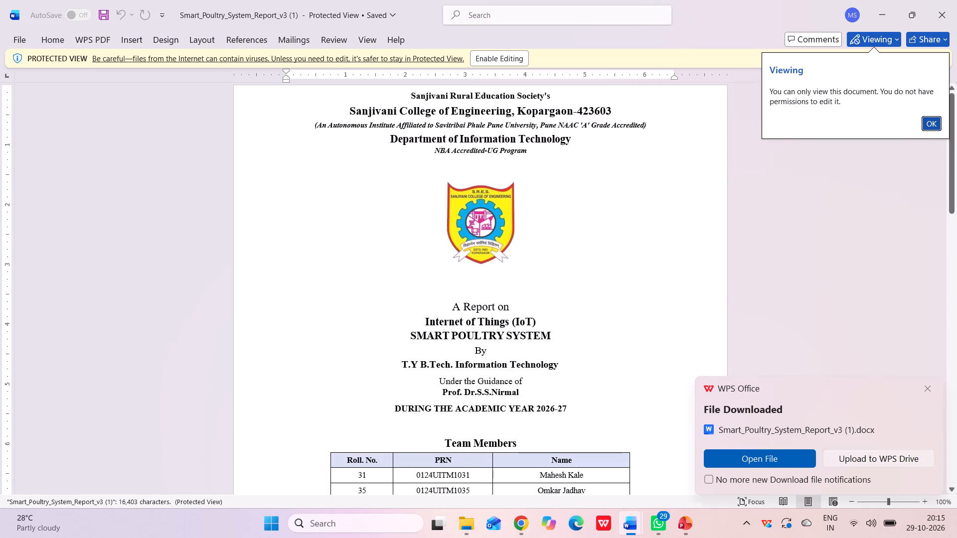
# Look over the converted report's opening pages and enable editing of the document.
pyautogui.scroll(-5, 712, 316)
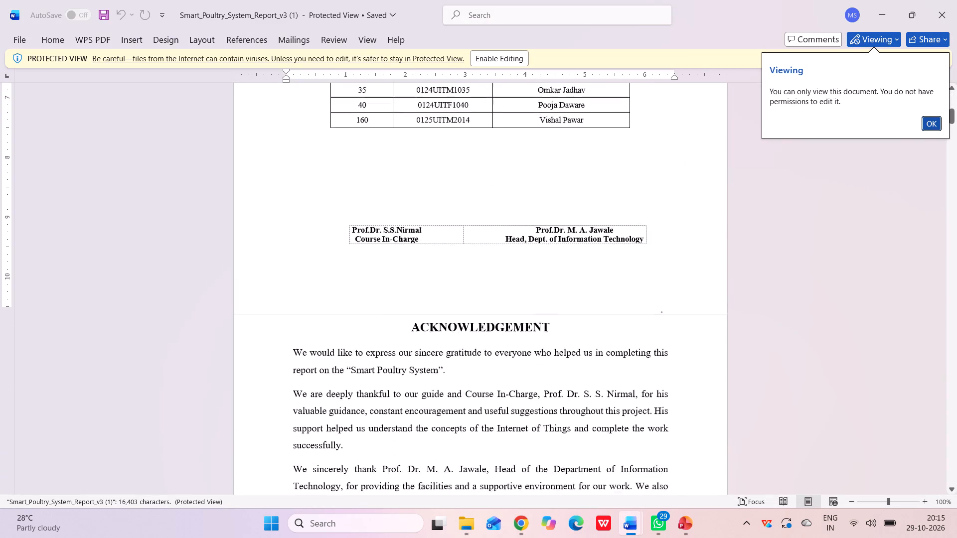
pyautogui.scroll(-2, 712, 316)
pyautogui.scroll(2, 712, 316)
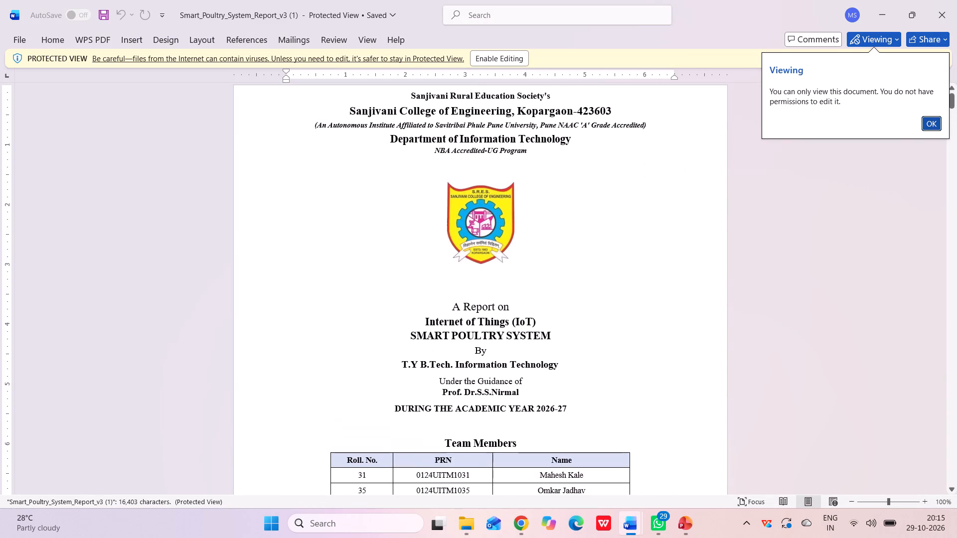
pyautogui.scroll(4, 712, 316)
pyautogui.click(515, 61)
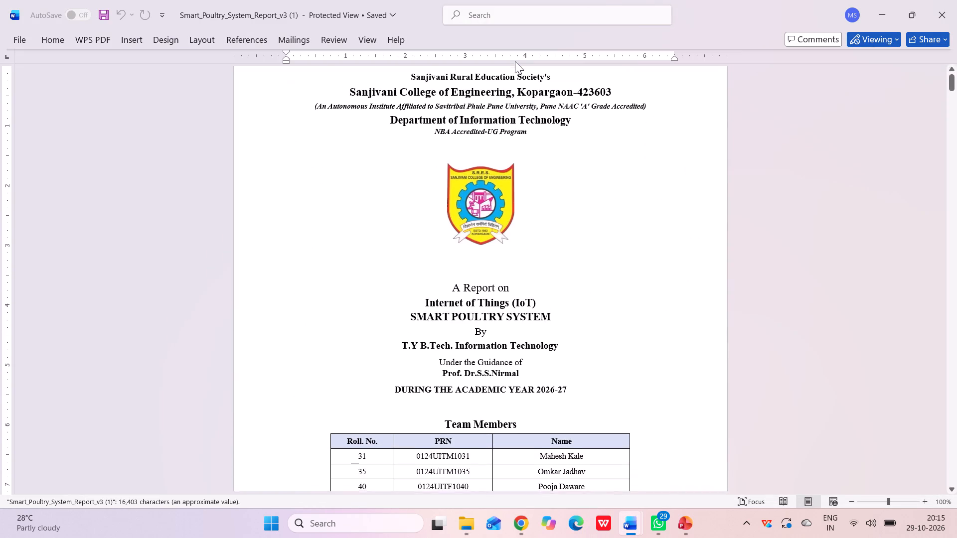
# Check the conversion of the title page, team table, acknowledgement and table of contents in the report.
pyautogui.scroll(-3, 526, 258)
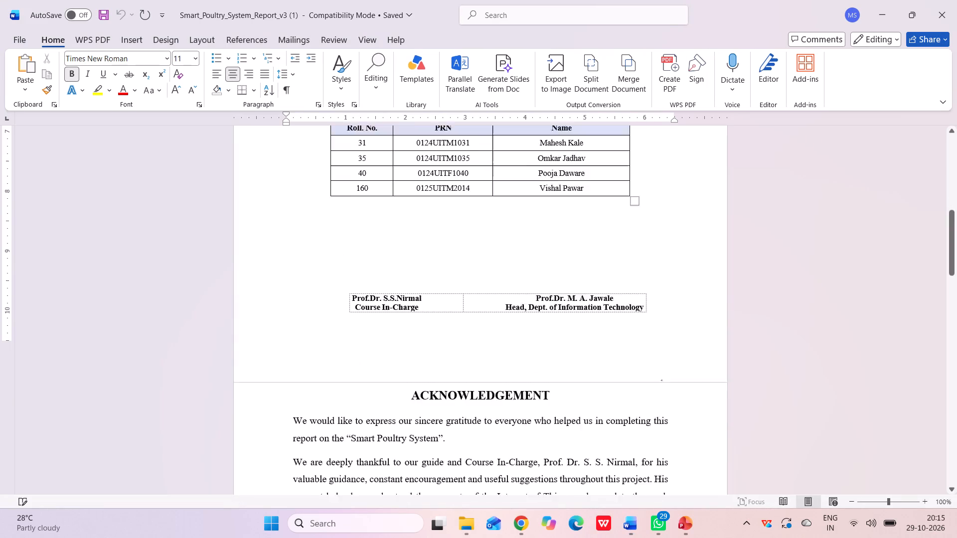
pyautogui.scroll(-3, 526, 258)
pyautogui.scroll(5, 526, 258)
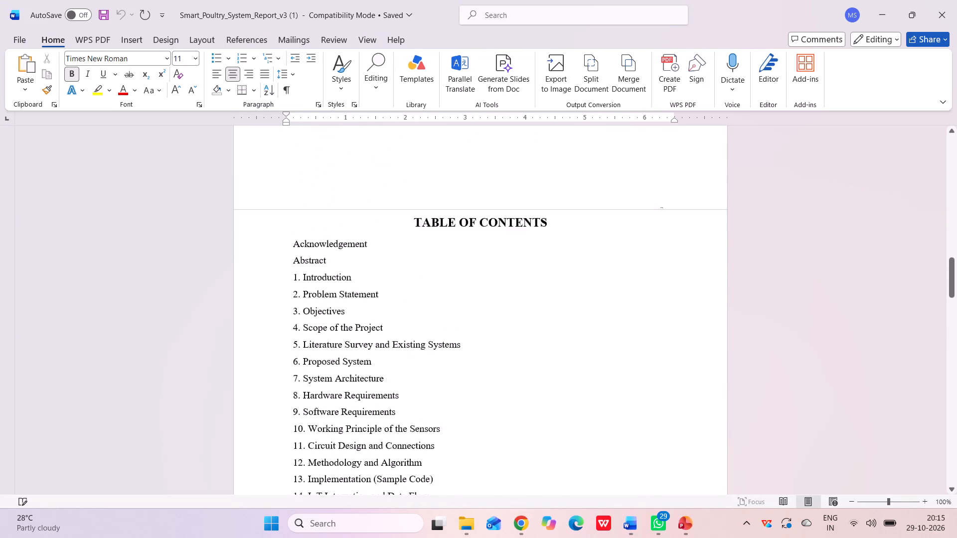
pyautogui.scroll(-2, 526, 258)
pyautogui.scroll(4, 526, 258)
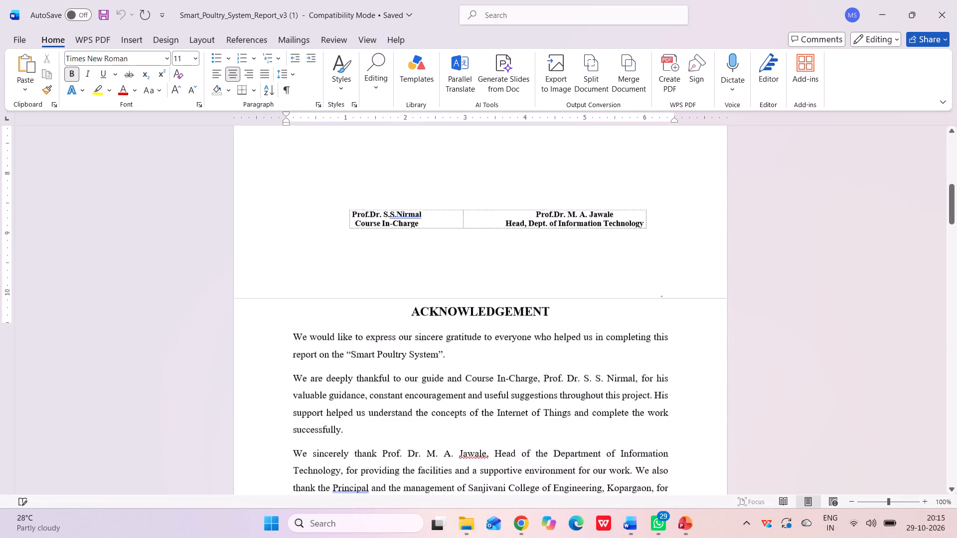
pyautogui.scroll(3, 526, 258)
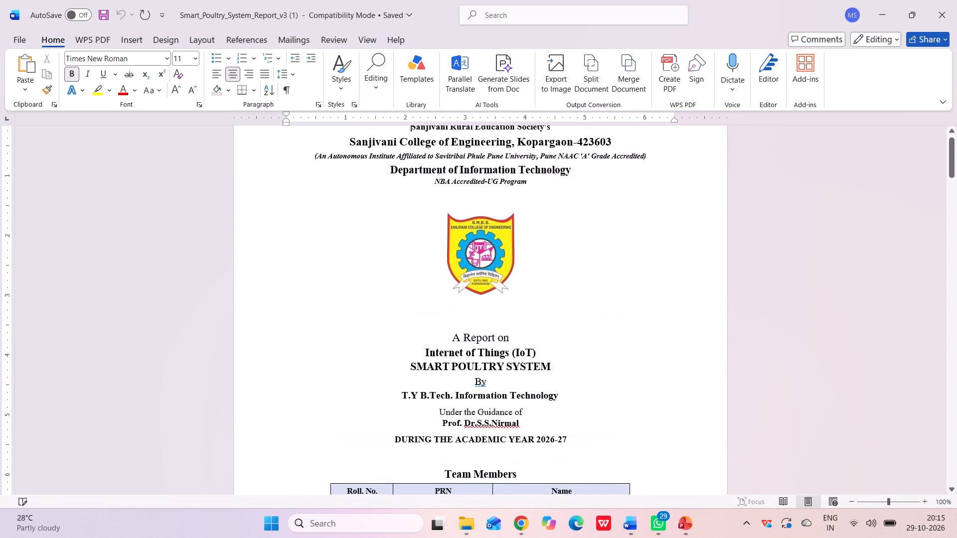
pyautogui.scroll(4, 653, 201)
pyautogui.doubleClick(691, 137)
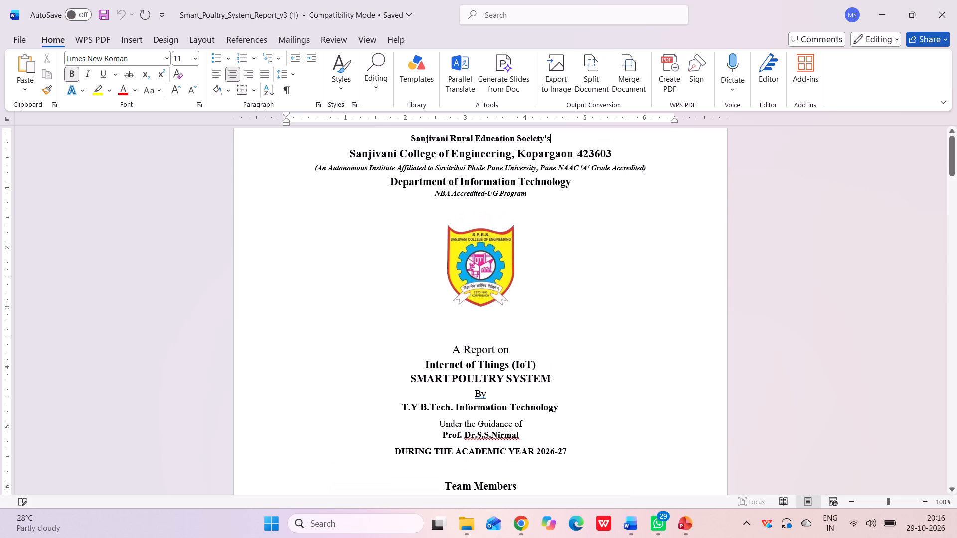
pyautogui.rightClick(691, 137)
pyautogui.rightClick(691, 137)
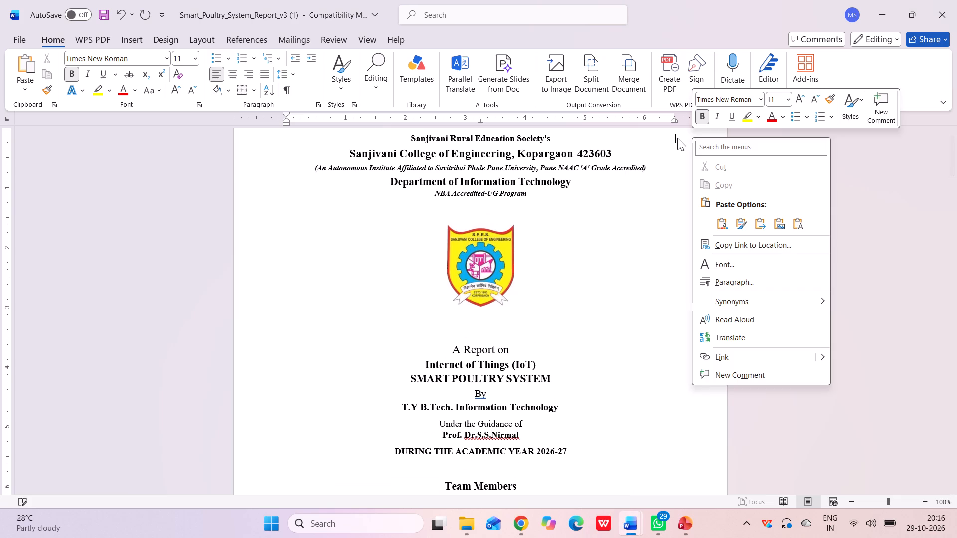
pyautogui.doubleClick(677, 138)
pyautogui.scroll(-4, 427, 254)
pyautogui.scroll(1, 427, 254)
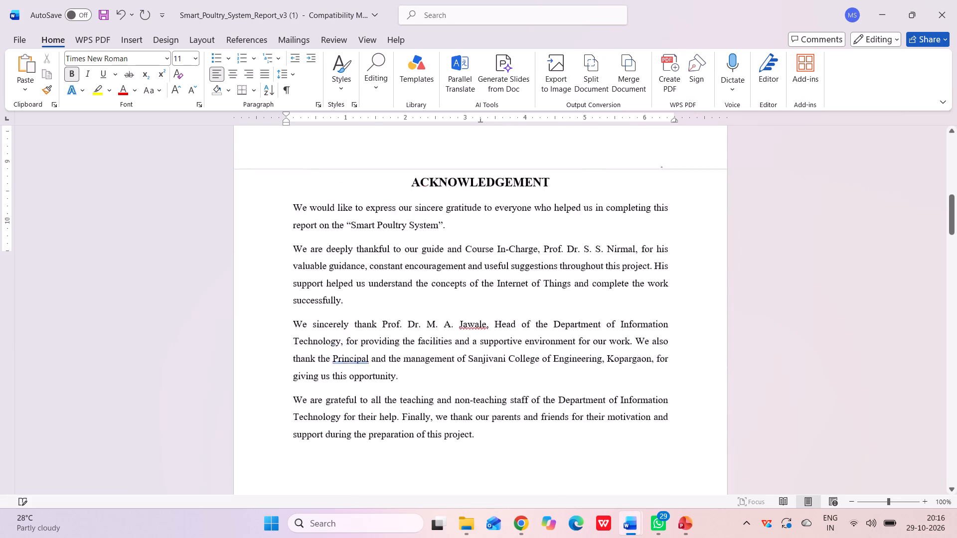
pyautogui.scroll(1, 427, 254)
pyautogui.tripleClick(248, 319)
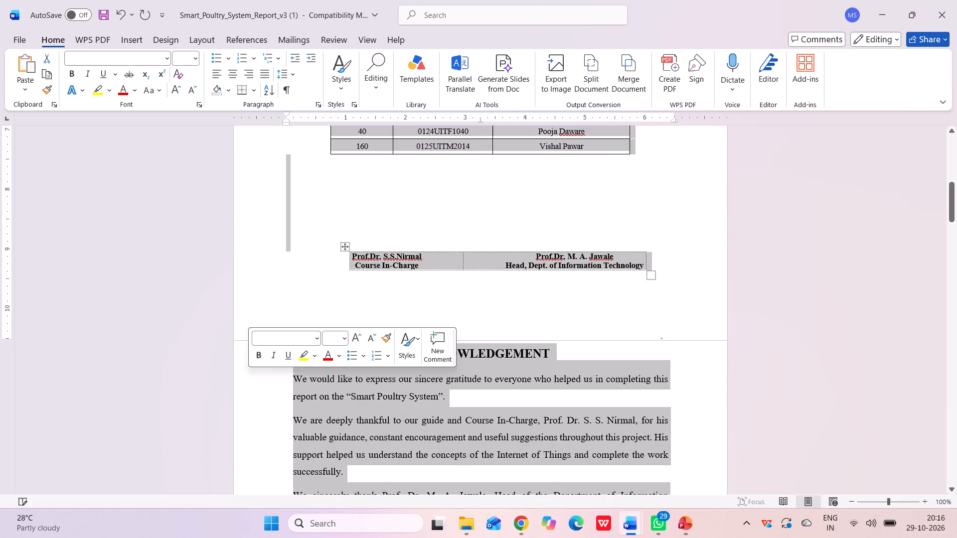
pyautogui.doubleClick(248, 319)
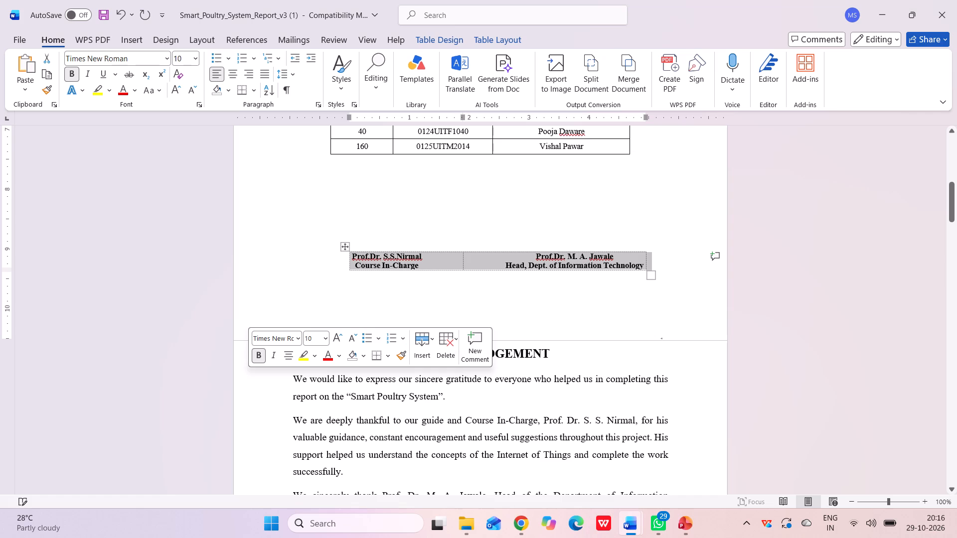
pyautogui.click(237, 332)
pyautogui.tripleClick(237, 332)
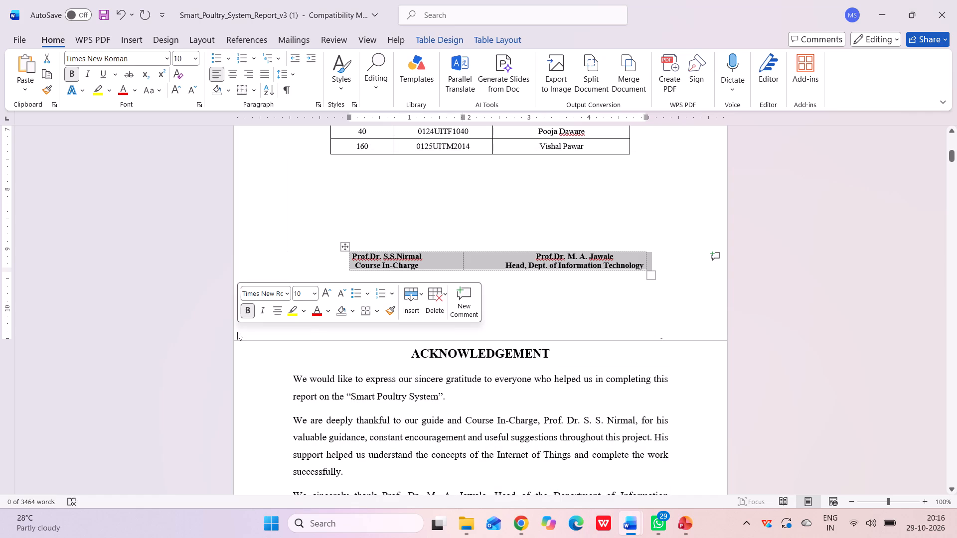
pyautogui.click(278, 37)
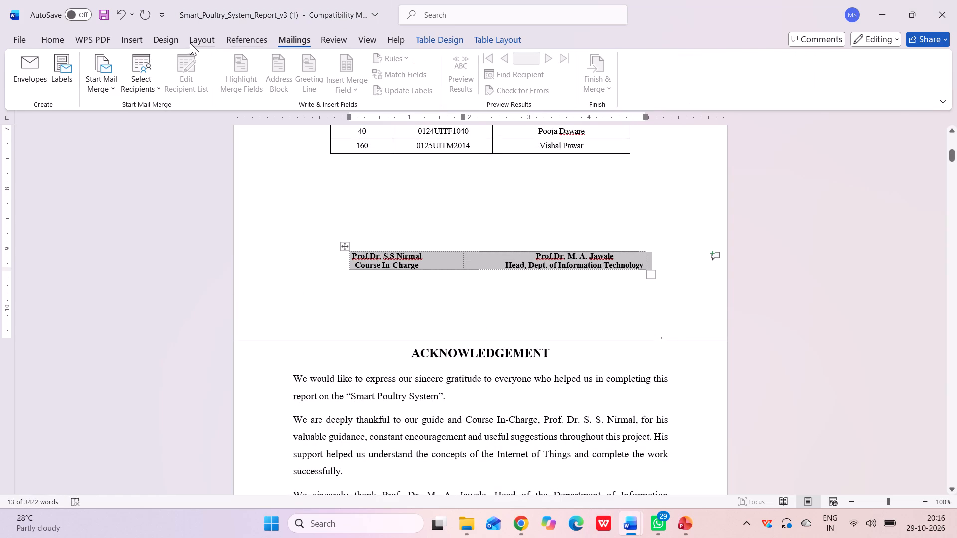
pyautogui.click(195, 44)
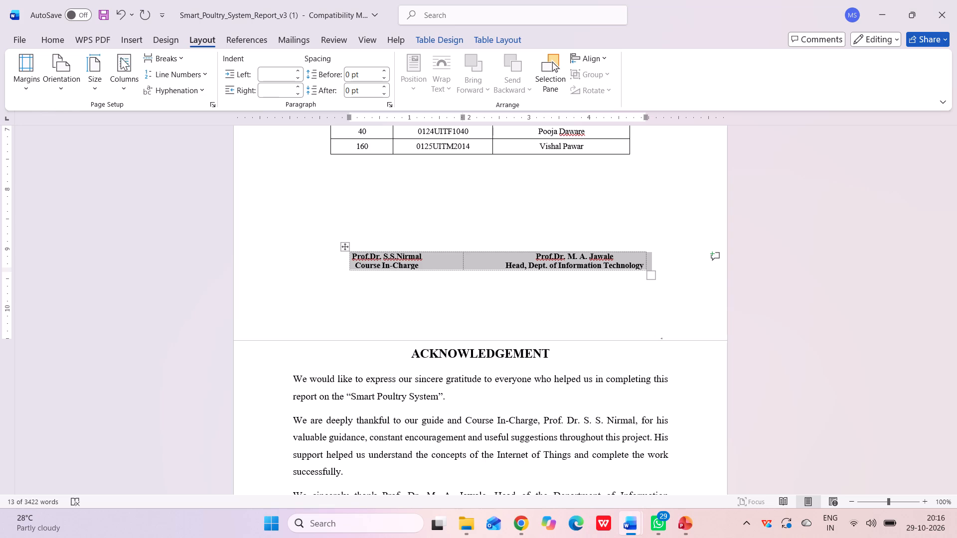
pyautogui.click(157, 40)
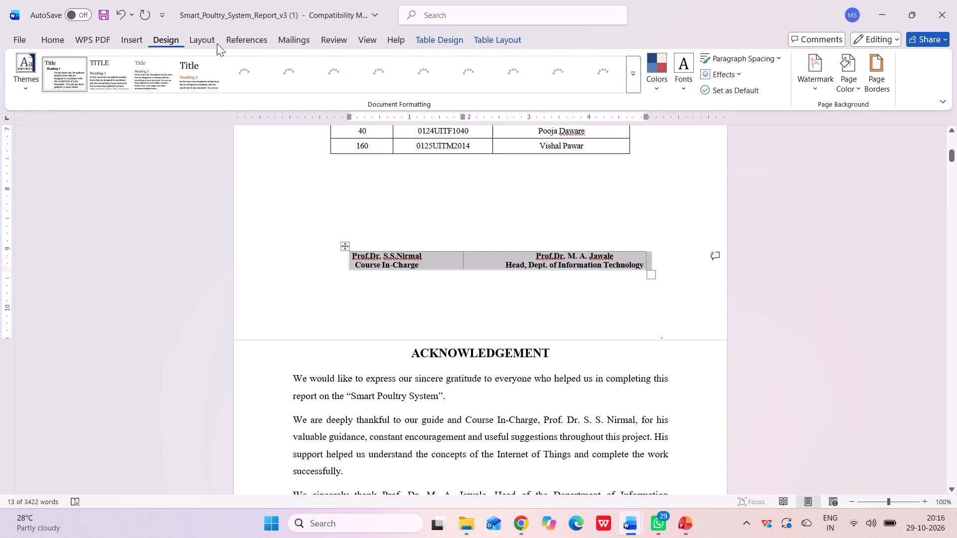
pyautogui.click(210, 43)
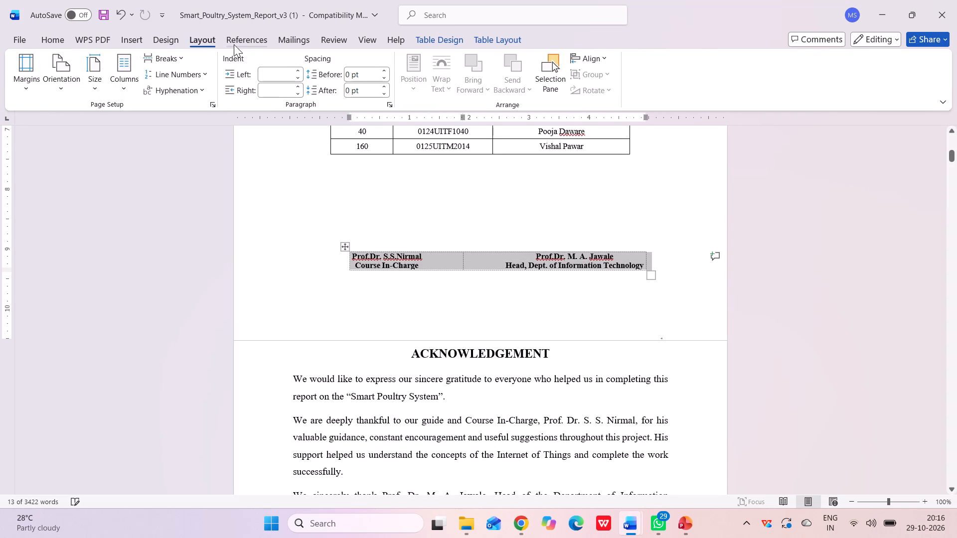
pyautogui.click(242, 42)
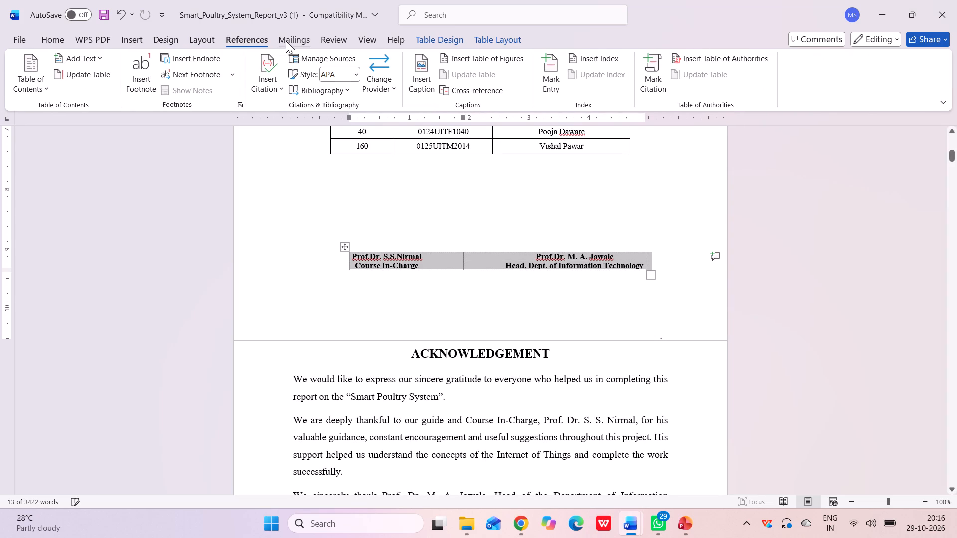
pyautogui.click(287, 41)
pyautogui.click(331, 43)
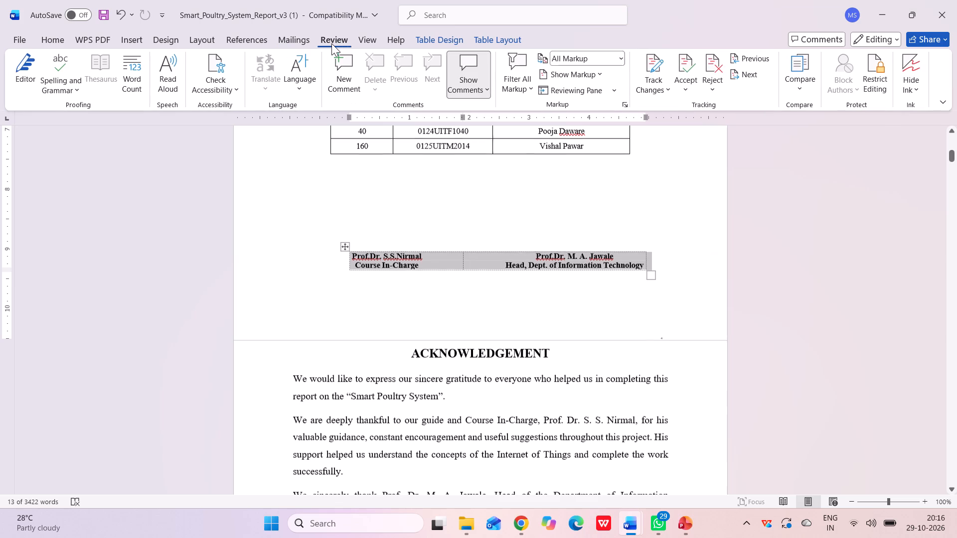
# Review the converted report from the acknowledgement through the table of contents and abstract to section 1.1 Motivation.
pyautogui.click(285, 284)
pyautogui.scroll(-4, 285, 284)
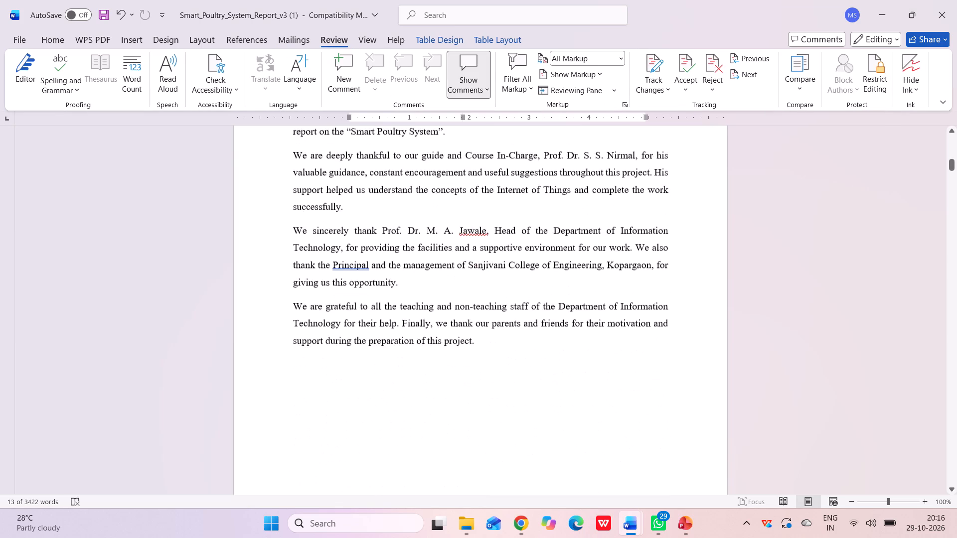
pyautogui.scroll(-2, 285, 284)
pyautogui.scroll(6, 285, 284)
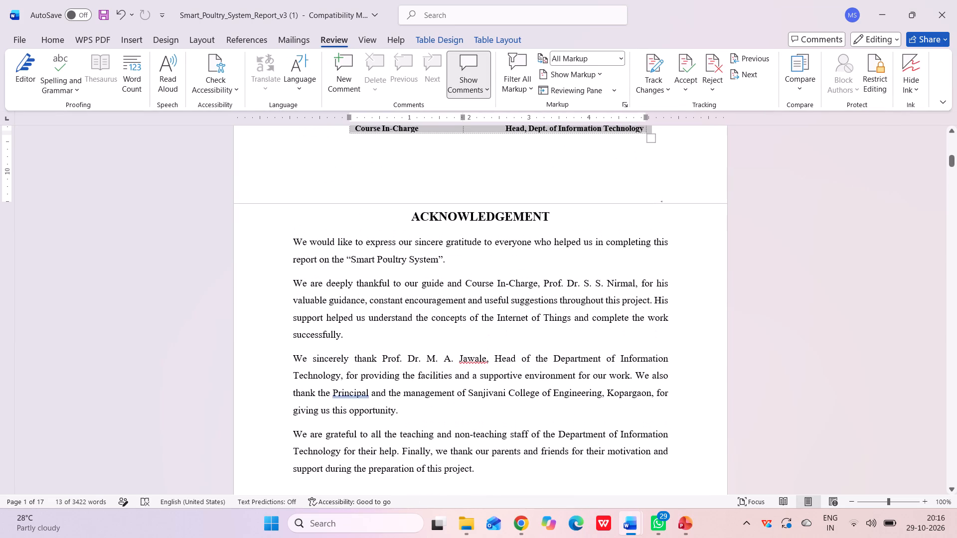
pyautogui.scroll(-5, 285, 284)
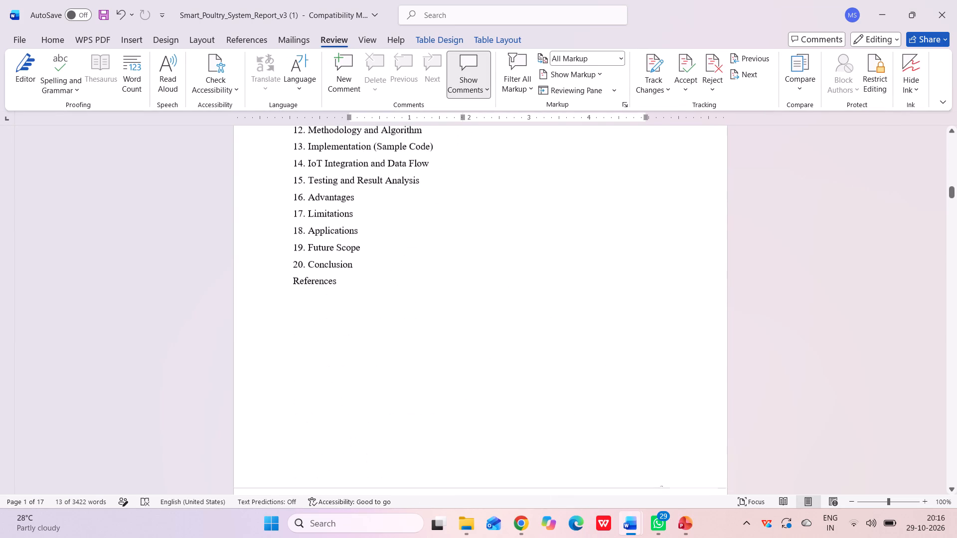
pyautogui.scroll(-3, 285, 284)
pyautogui.scroll(3, 285, 284)
pyautogui.scroll(-1, 285, 284)
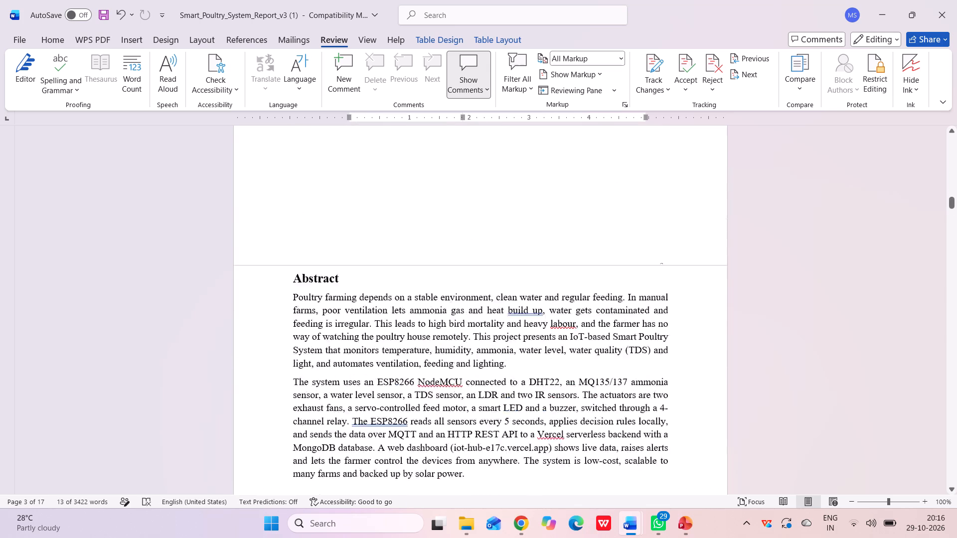
pyautogui.scroll(-1, 285, 284)
pyautogui.click(285, 284)
pyautogui.scroll(-1, 285, 284)
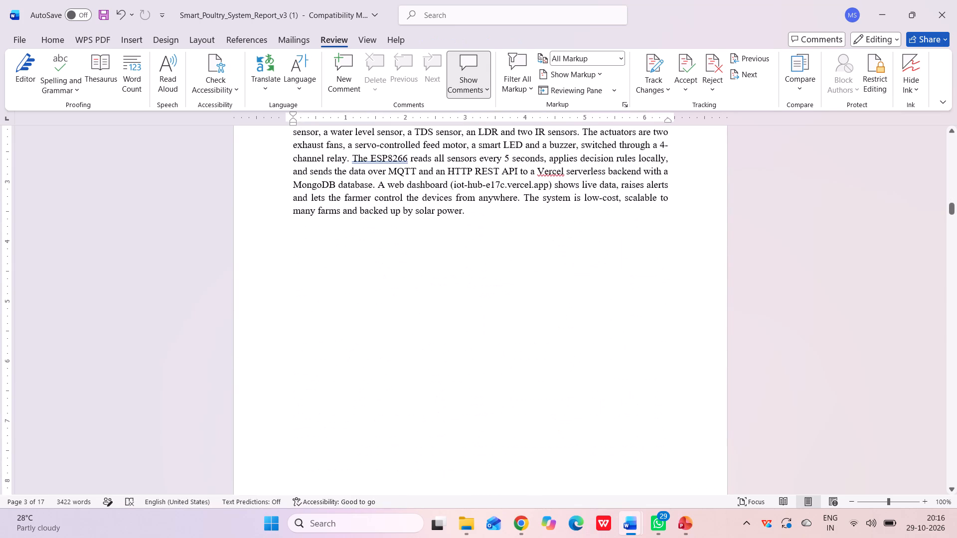
pyautogui.scroll(-4, 285, 284)
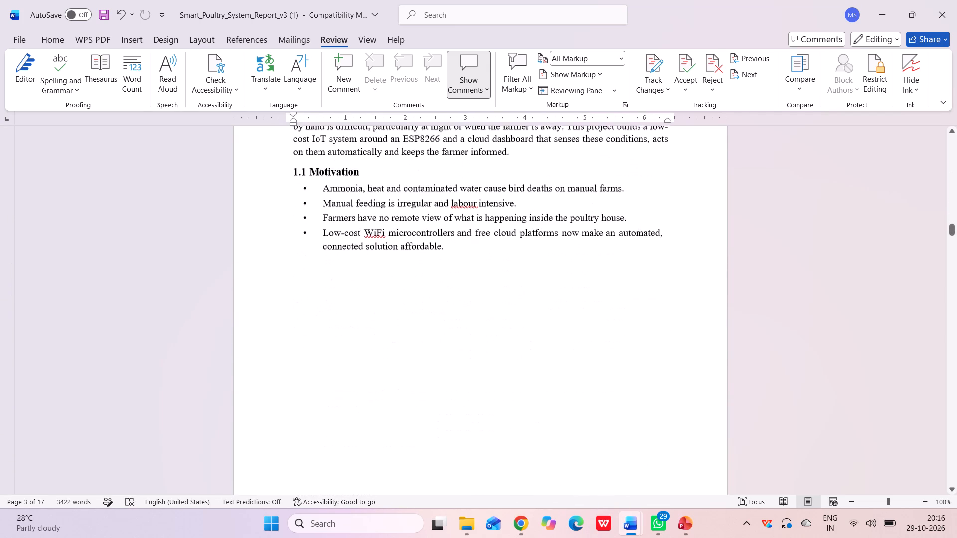
# Review the converted report from section 1.1 Motivation through the literature survey and hardware tables to section 10, Working Principle of the Sensors.
pyautogui.scroll(-6, 285, 284)
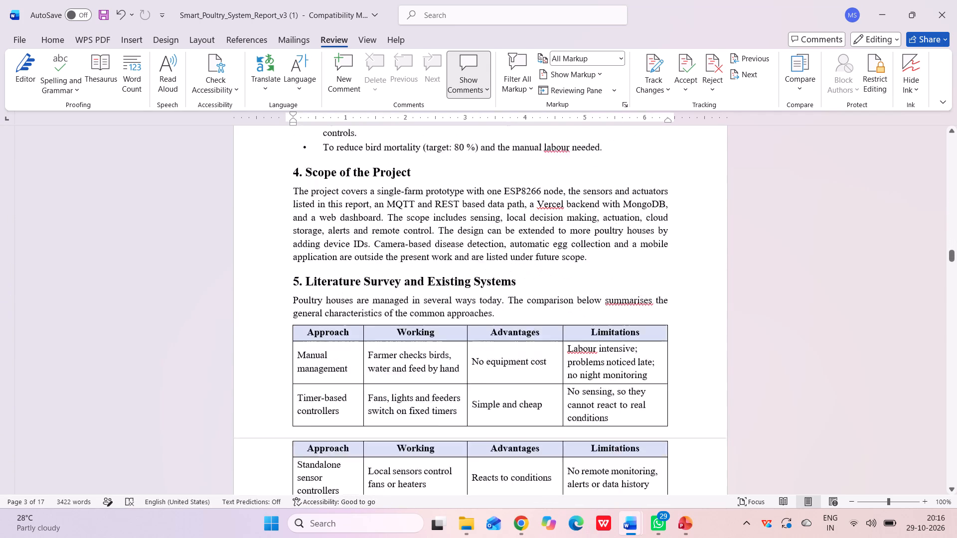
pyautogui.scroll(-3, 285, 284)
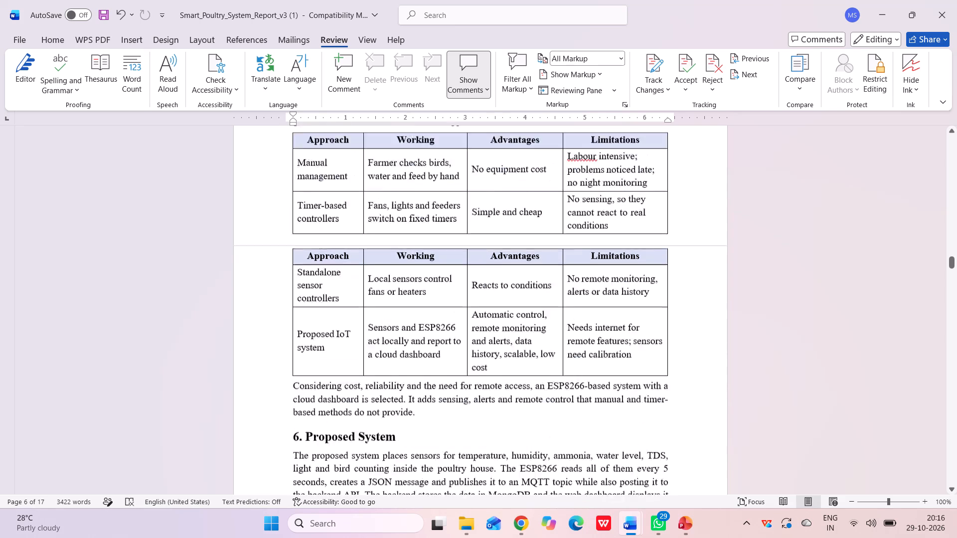
pyautogui.scroll(-10, 286, 278)
pyautogui.scroll(4, 286, 278)
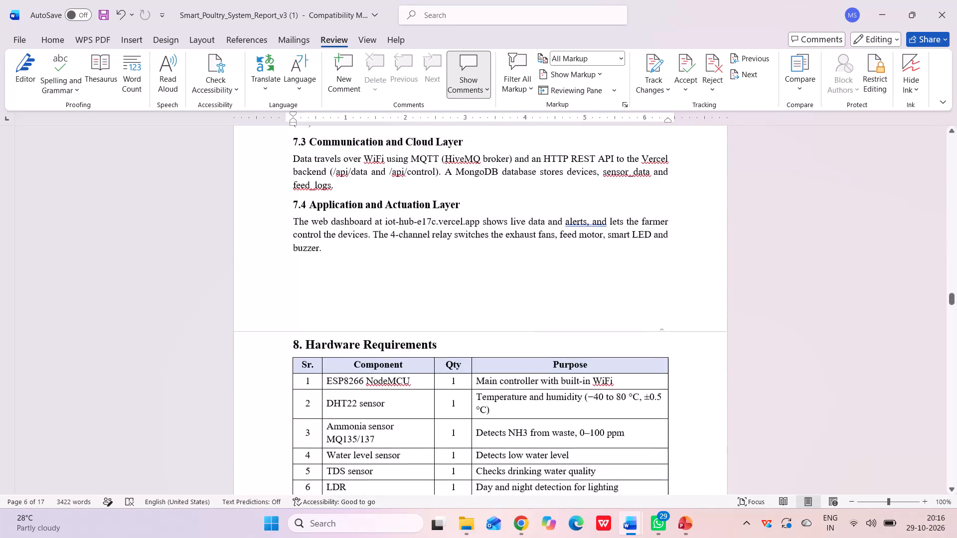
pyautogui.scroll(-6, 286, 278)
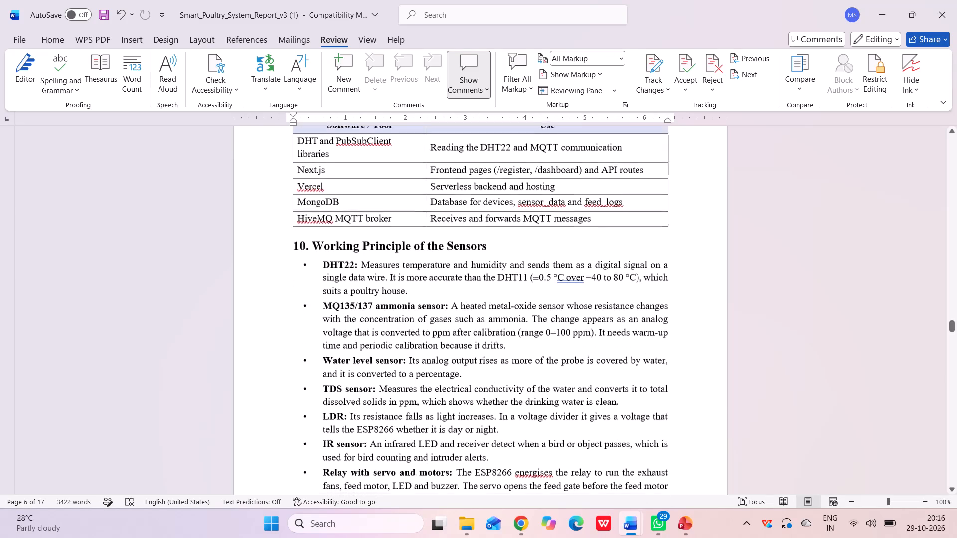
# Check the ESP8266 pin diagram, the circuit diagram, the condition and action table and the start of section 13's sample code.
pyautogui.scroll(-9, 286, 278)
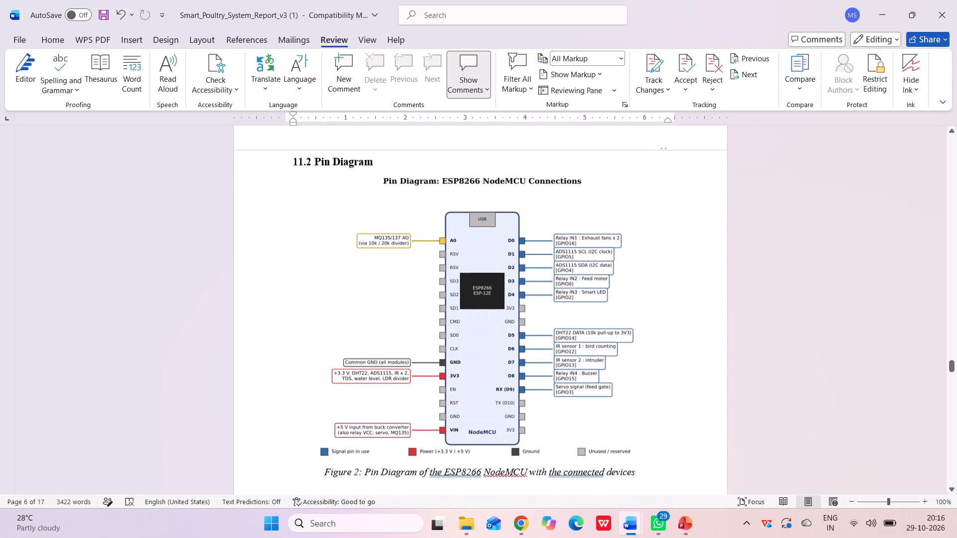
pyautogui.scroll(-5, 286, 278)
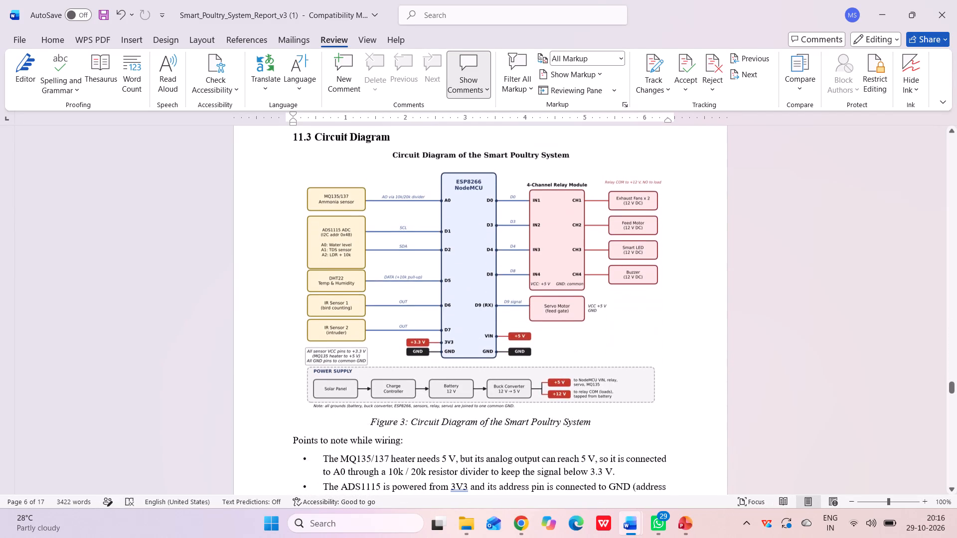
pyautogui.scroll(-5, 286, 278)
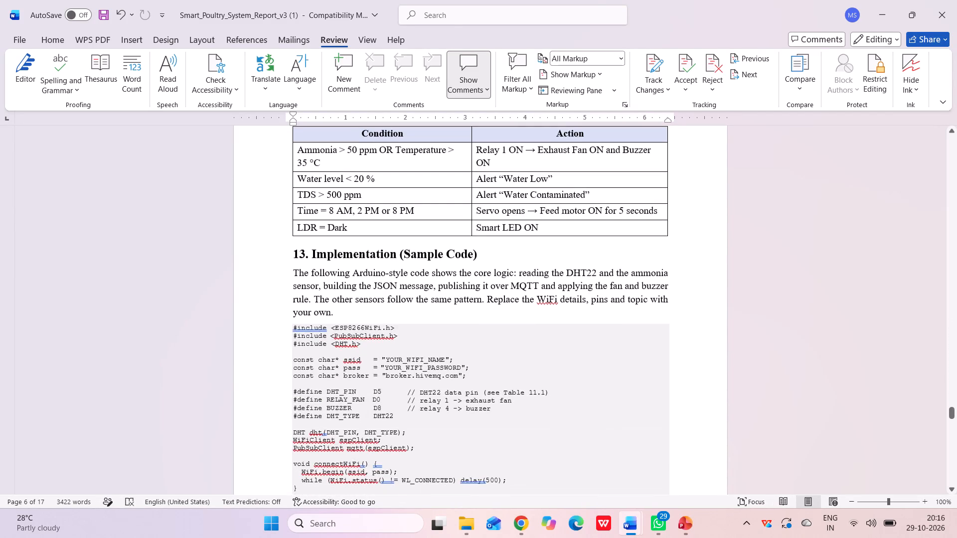
# Review the report from the sample code through testing results to the references, and look back over sections 16 to 18.
pyautogui.scroll(-8, 286, 278)
pyautogui.scroll(6, 286, 278)
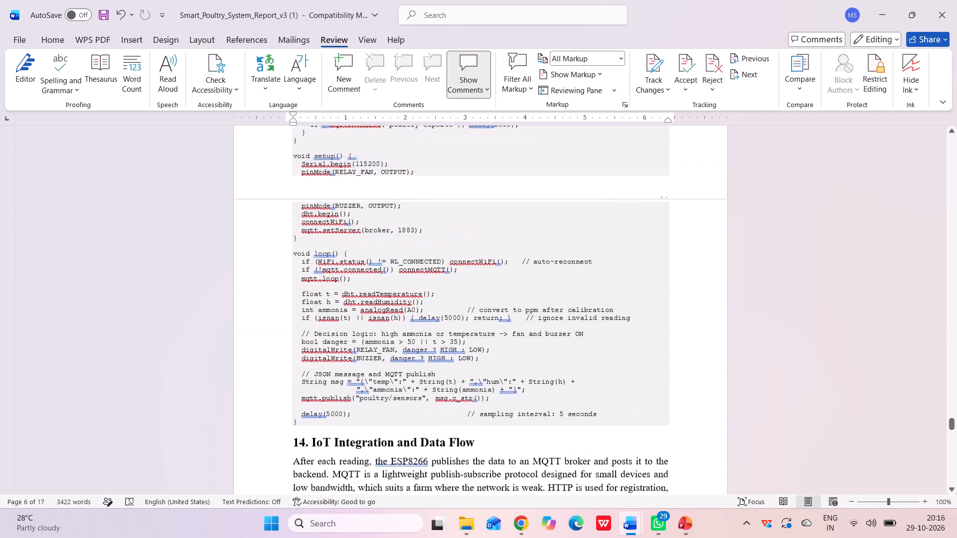
pyautogui.scroll(1, 286, 278)
pyautogui.scroll(-4, 286, 278)
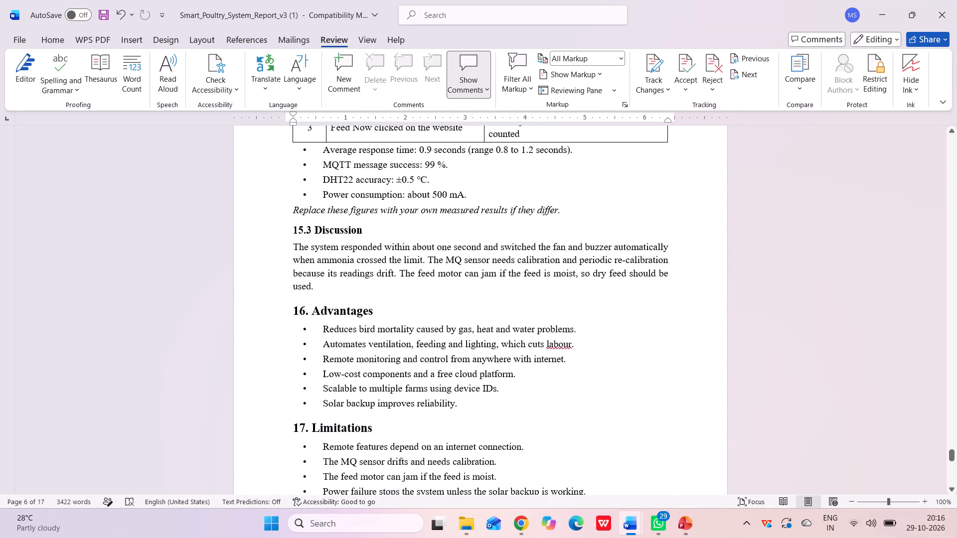
pyautogui.scroll(-8, 286, 278)
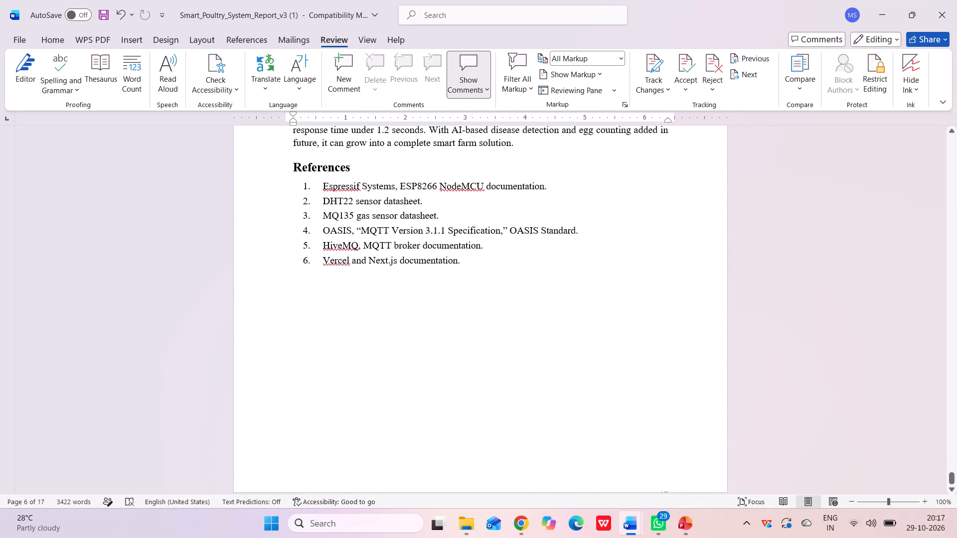
pyautogui.scroll(3, 286, 278)
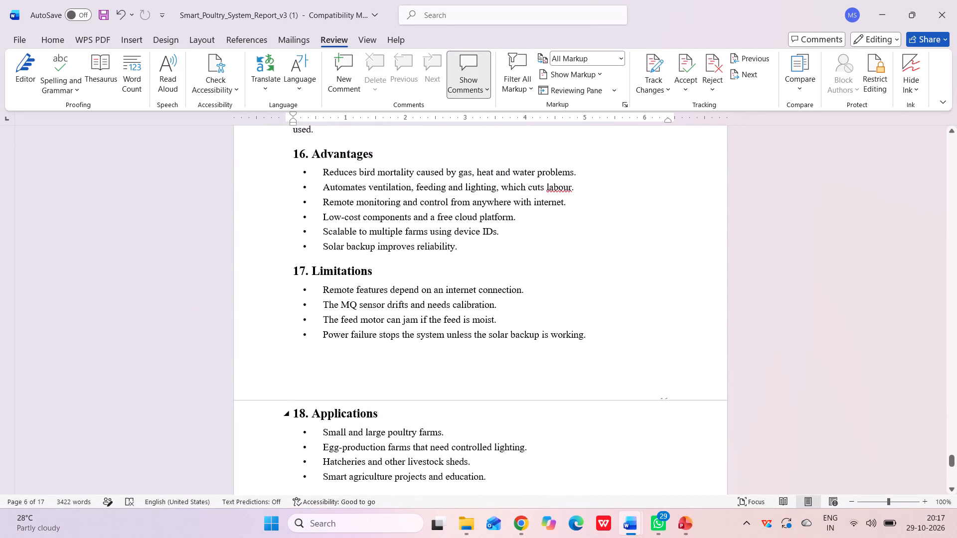
# Switch the report to Web Layout and check it from the testing section back to the table of contents, title page and team table.
pyautogui.click(781, 494)
pyautogui.click(829, 499)
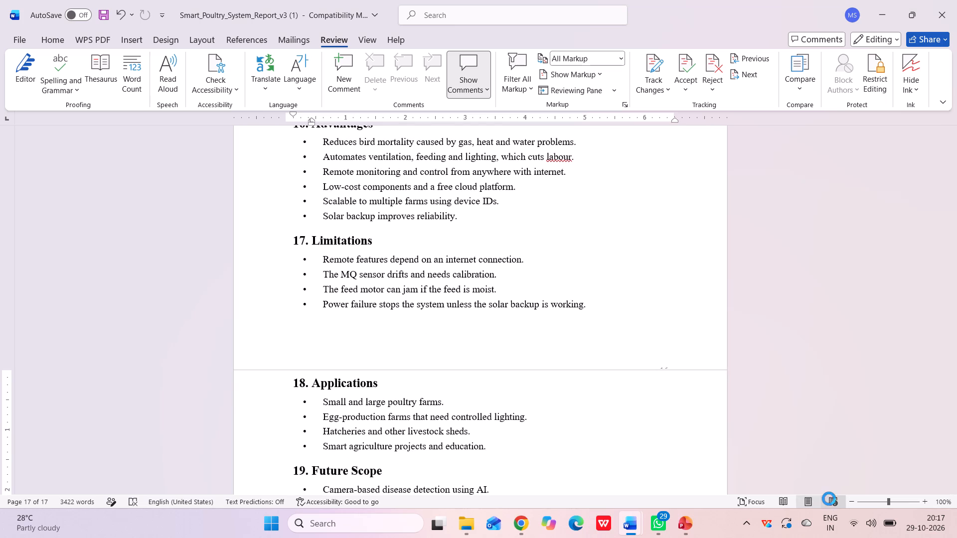
pyautogui.scroll(20, 530, 371)
pyautogui.scroll(10, 530, 371)
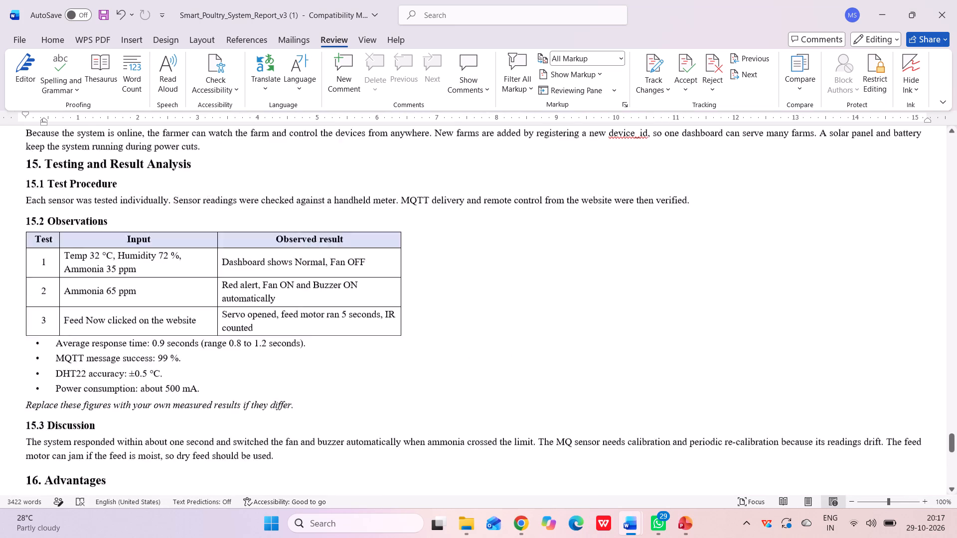
pyautogui.scroll(8, 530, 371)
pyautogui.scroll(20, 530, 371)
pyautogui.scroll(20, 530, 371)
pyautogui.scroll(20, 530, 371)
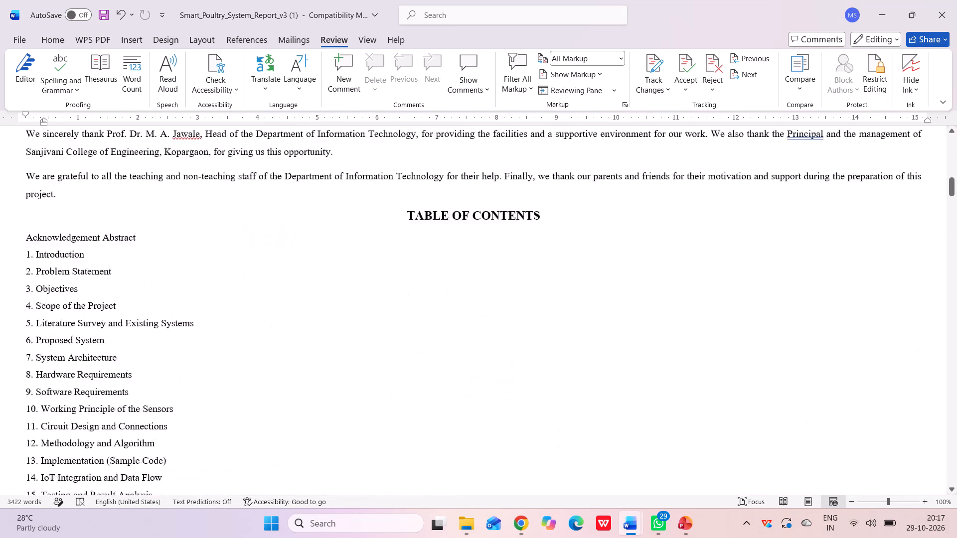
pyautogui.scroll(20, 530, 371)
pyautogui.scroll(20, 530, 371)
pyautogui.scroll(20, 530, 371)
pyautogui.scroll(-1, 536, 351)
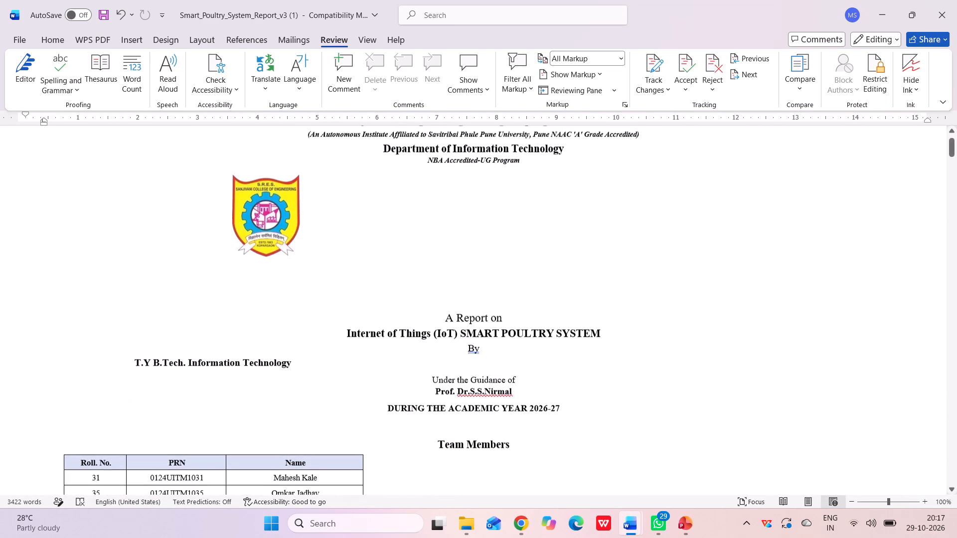
pyautogui.scroll(-2, 536, 351)
pyautogui.scroll(1, 536, 351)
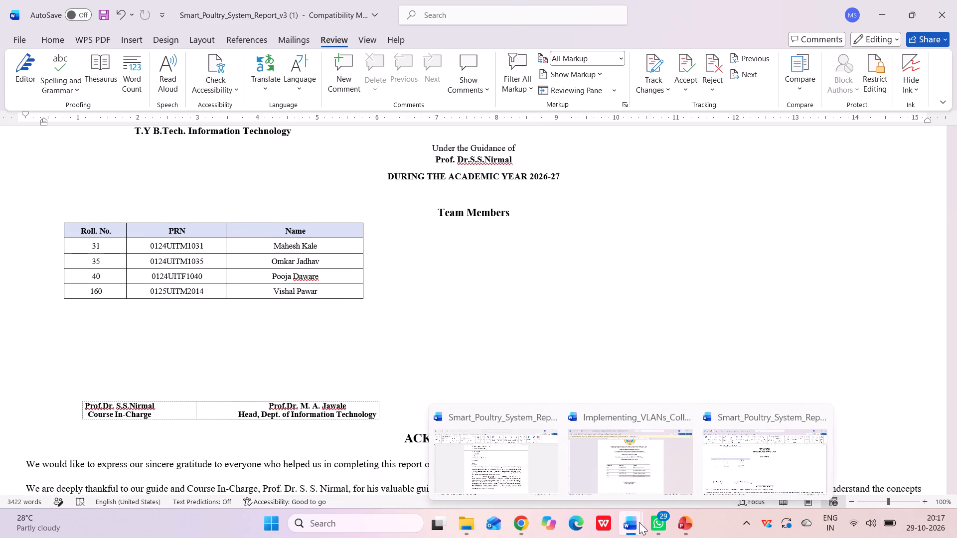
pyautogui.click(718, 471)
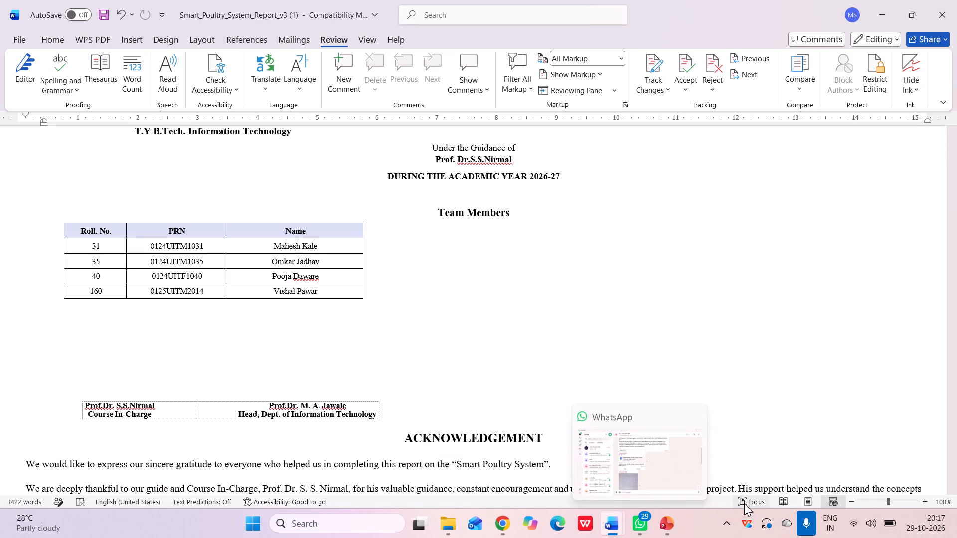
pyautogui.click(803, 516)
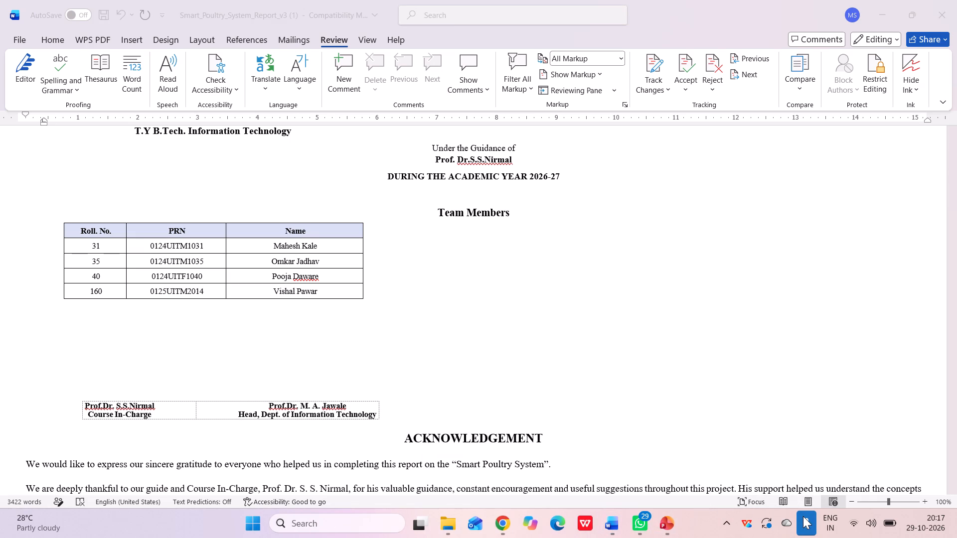
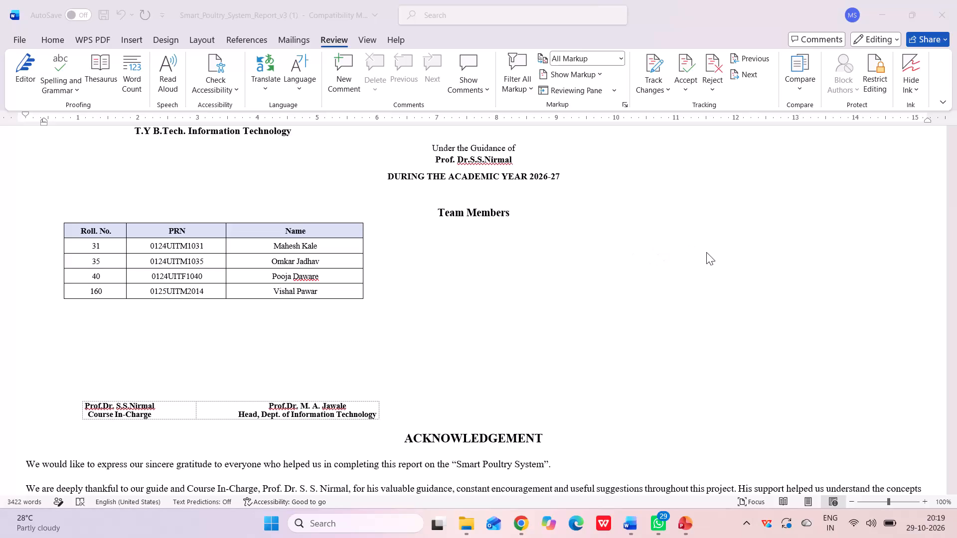
# Switch to the Implementing VLANs College Campus Network report and check its title page team table and guide line.
pyautogui.click(612, 431)
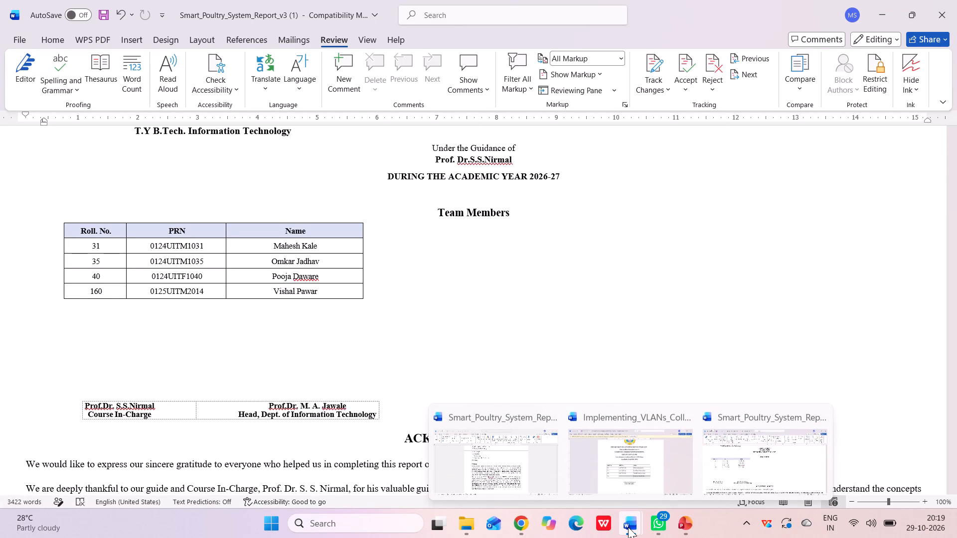
pyautogui.click(638, 466)
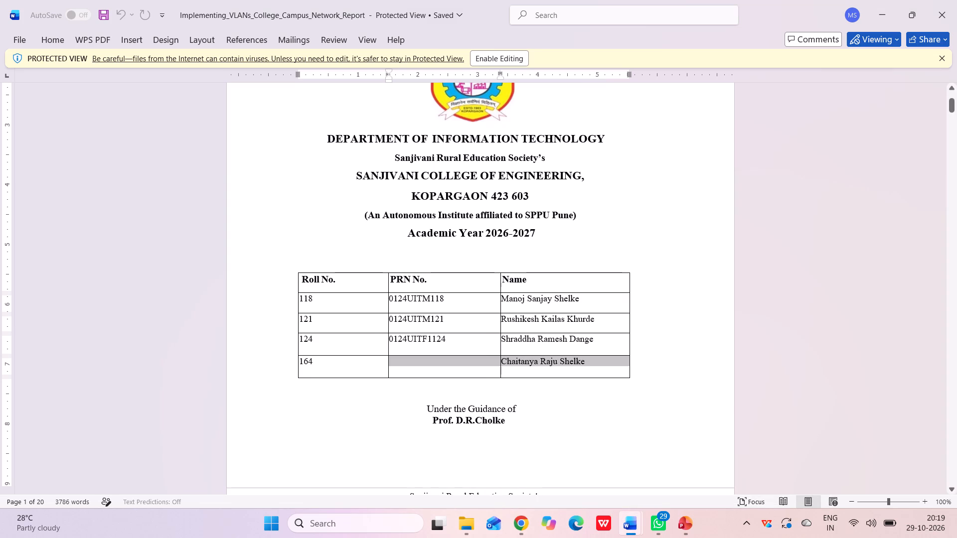
pyautogui.scroll(-3, 714, 237)
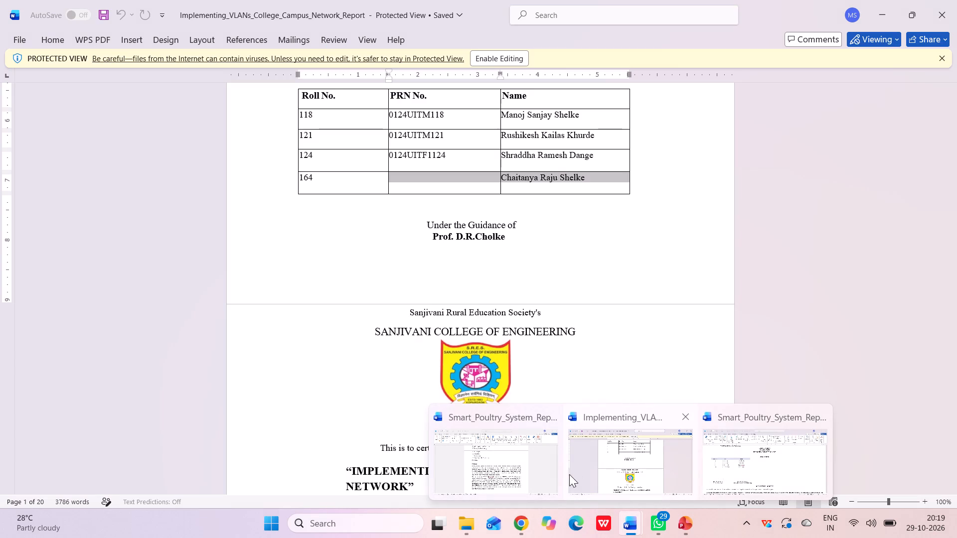
# Switch to Smart_Poultry_System_Report_v3 (1) and delete the guide's name after "Prof. Dr." on the title page.
pyautogui.click(547, 479)
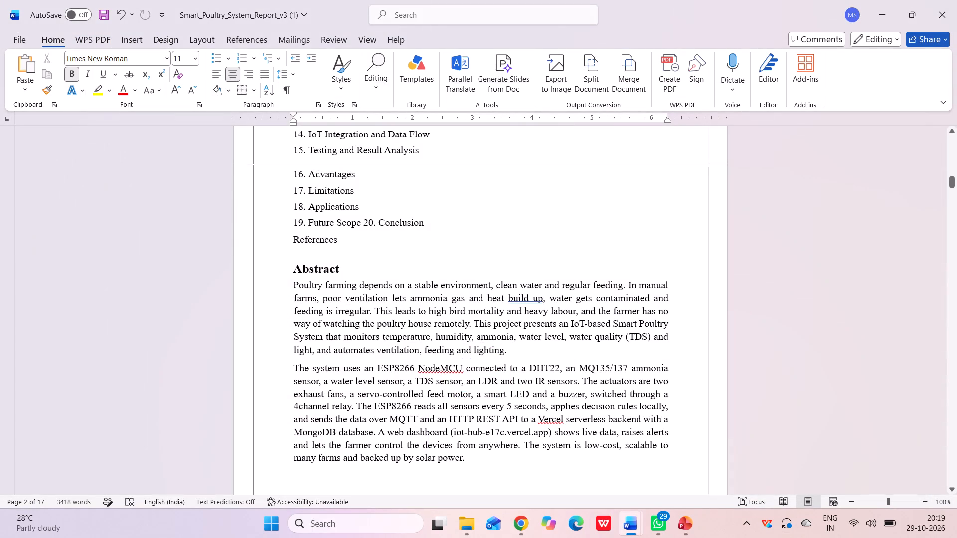
pyautogui.scroll(13, 547, 479)
pyautogui.scroll(-1, 547, 479)
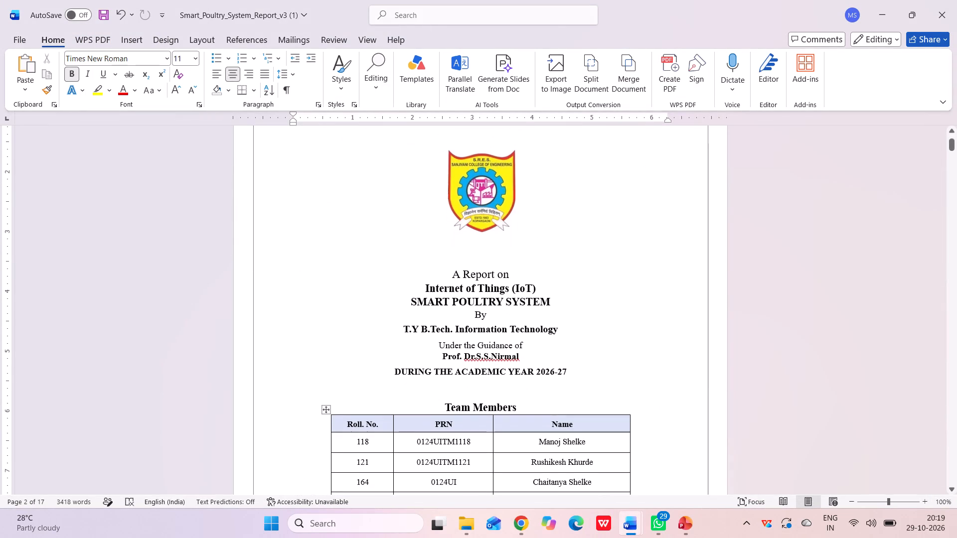
pyautogui.scroll(-1, 547, 479)
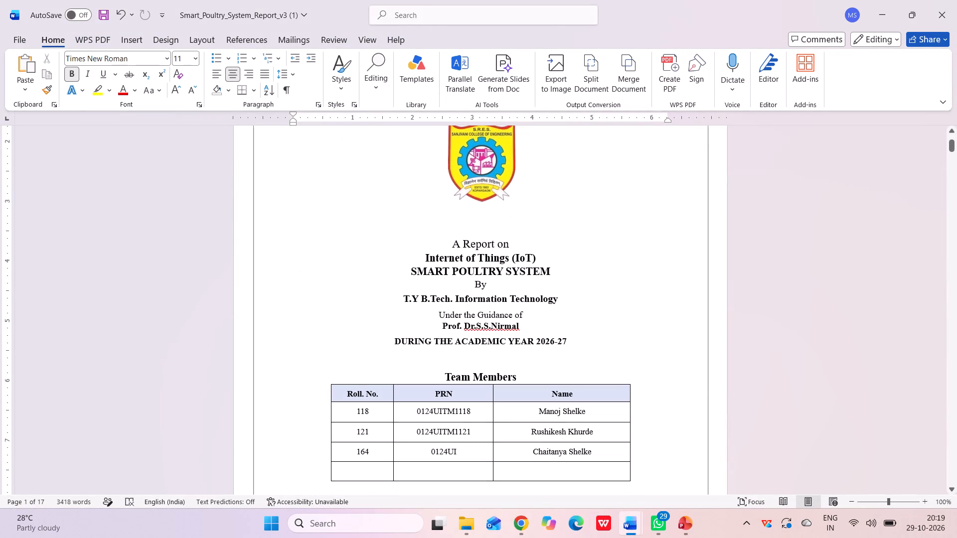
pyautogui.press('BackSpace')
pyautogui.press('BackSpace')
pyautogui.press('BackSpace')
pyautogui.press('BackSpace')
pyautogui.press('BackSpace')
pyautogui.press('BackSpace')
pyautogui.press('BackSpace')
pyautogui.press('BackSpace')
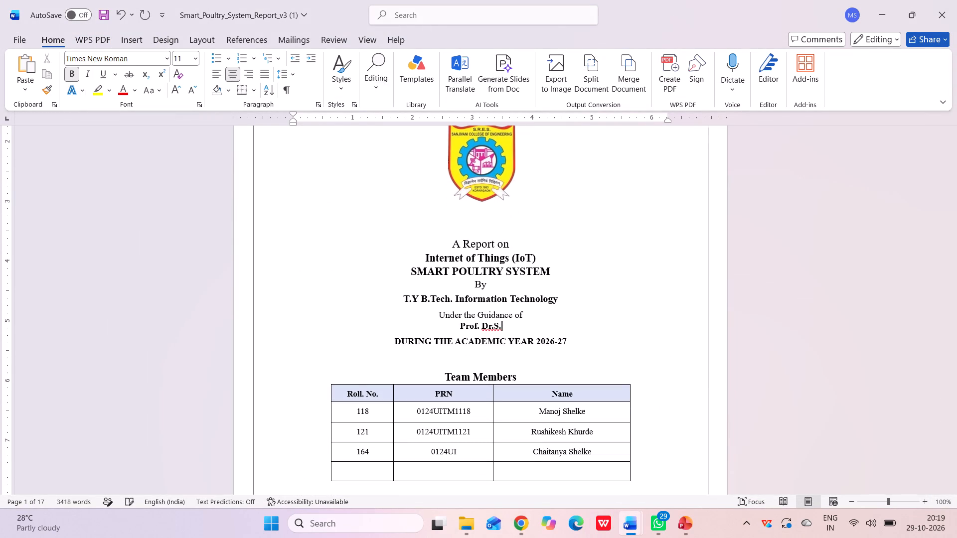
pyautogui.press('BackSpace')
pyautogui.press('BackSpace')
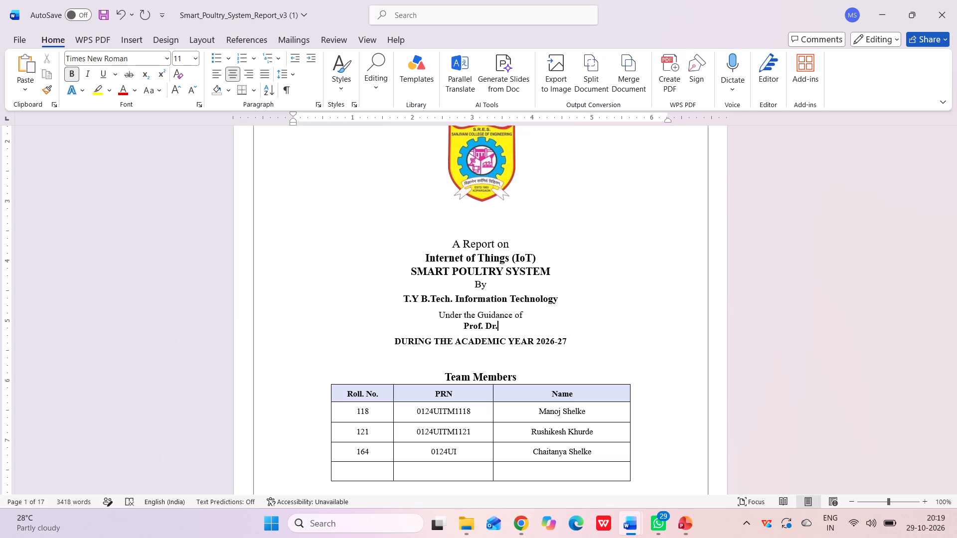
# Copy the Course In-Charge's name from the title page signature block and paste it after "Prof. Dr." in the guidance line.
pyautogui.scroll(-2, 529, 332)
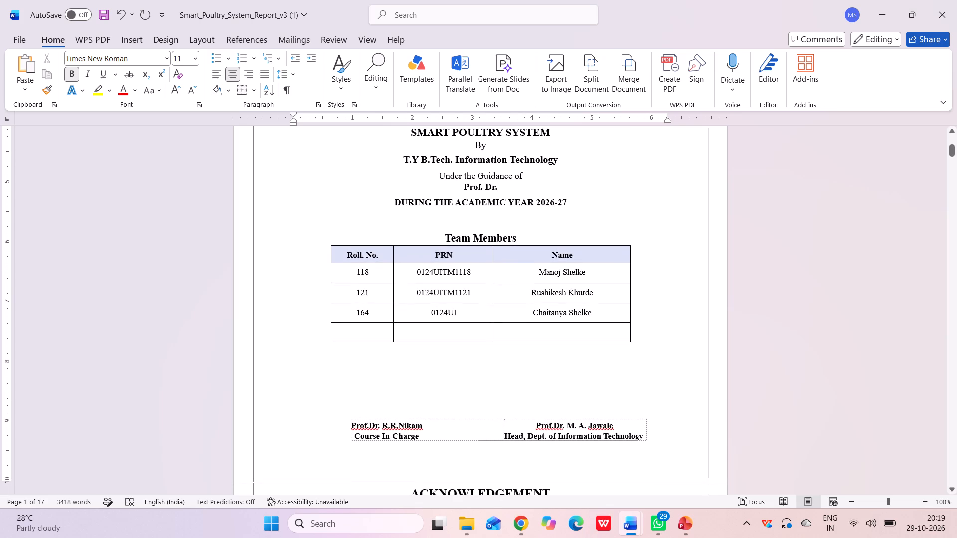
pyautogui.moveTo(381, 418); pyautogui.dragTo(423, 404)
pyautogui.click(423, 426)
pyautogui.moveTo(423, 426); pyautogui.dragTo(396, 423)
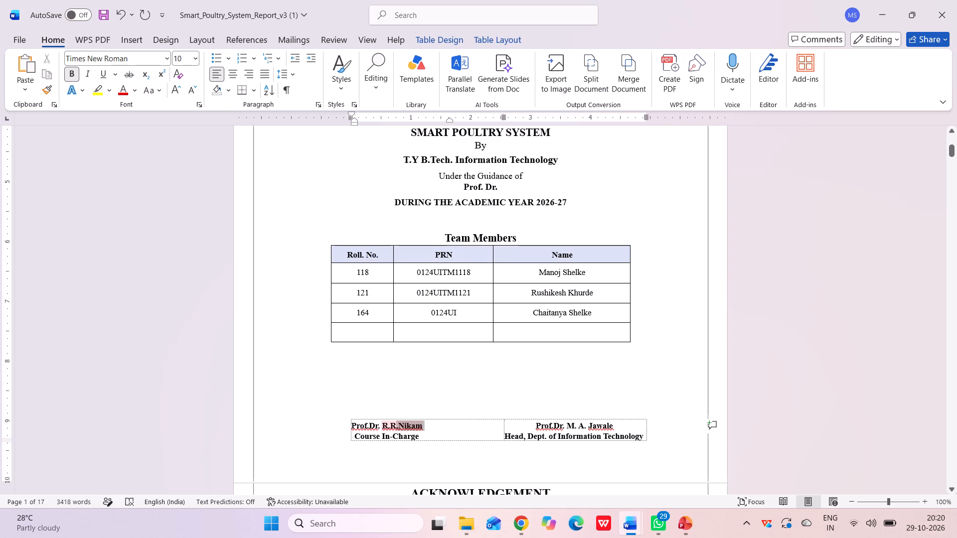
pyautogui.moveTo(396, 423); pyautogui.dragTo(382, 426)
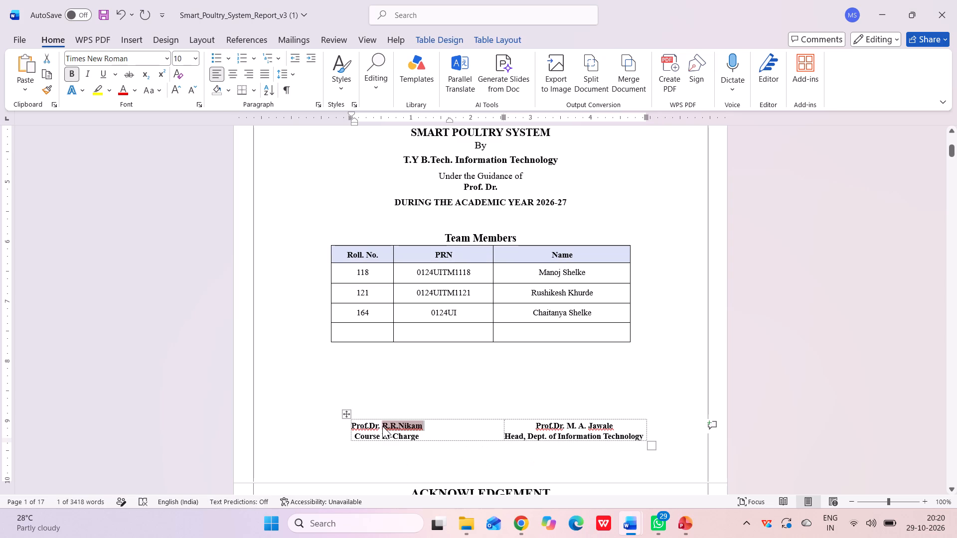
pyautogui.hotkey('ctrl', 'c')
pyautogui.click(502, 186)
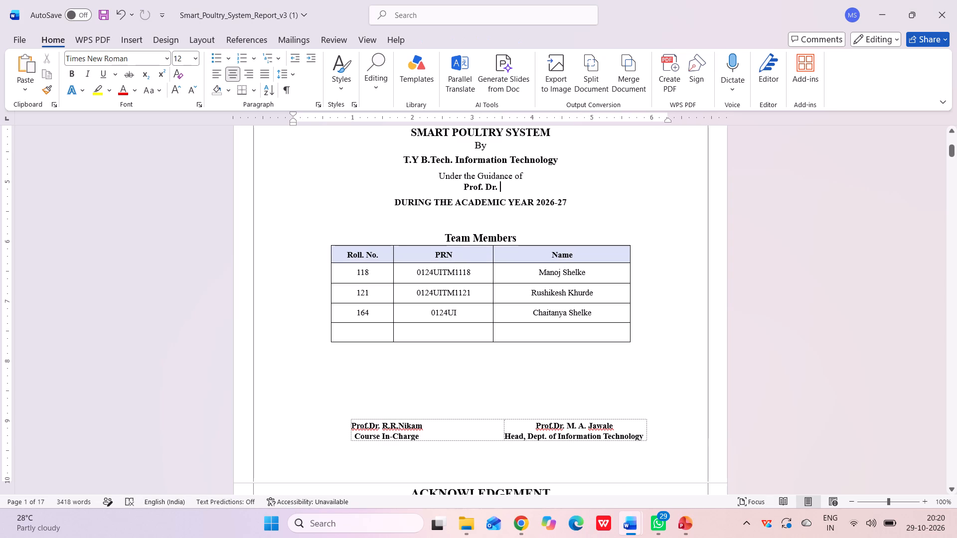
pyautogui.hotkey('ctrl', 'v')
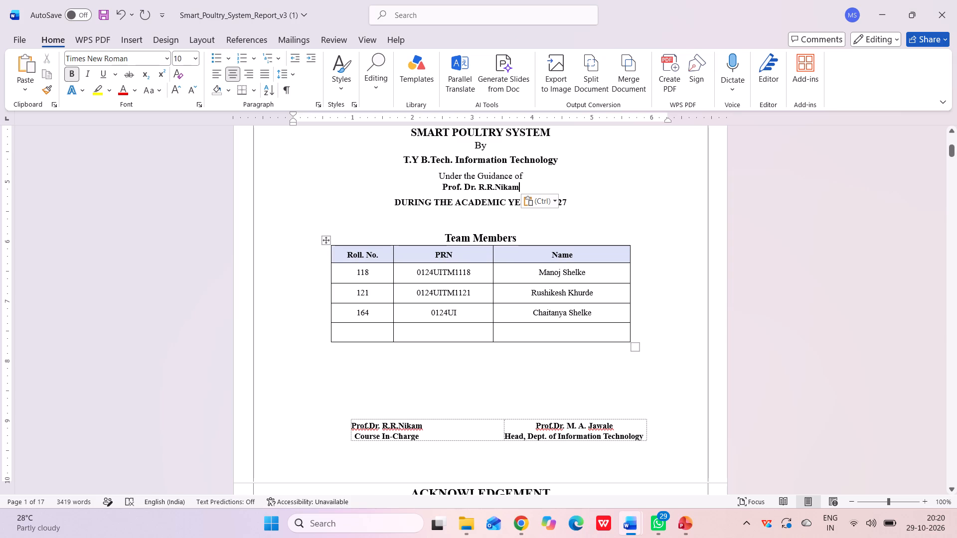
# Review the title page, acknowledgement, table of contents and abstract for content and page layout.
pyautogui.scroll(-2, 564, 273)
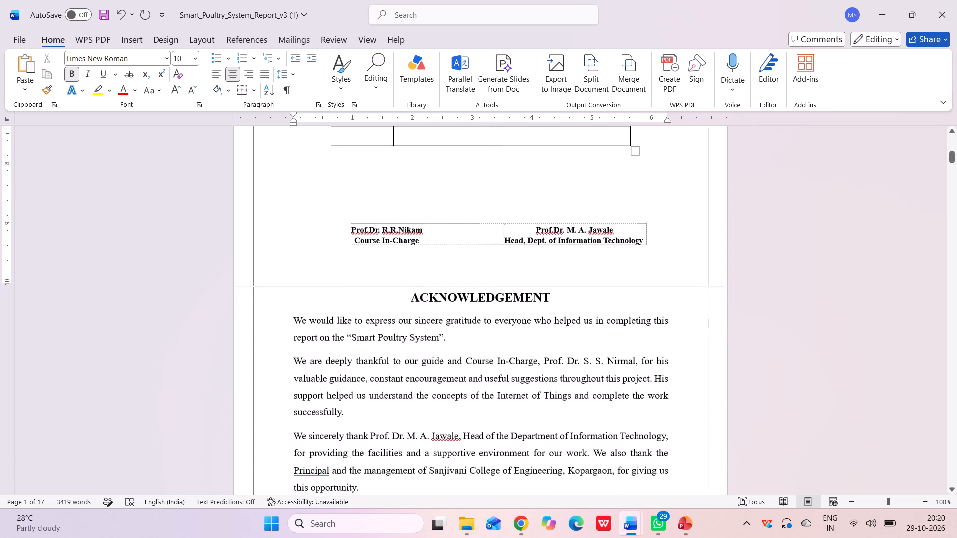
pyautogui.scroll(-1, 564, 273)
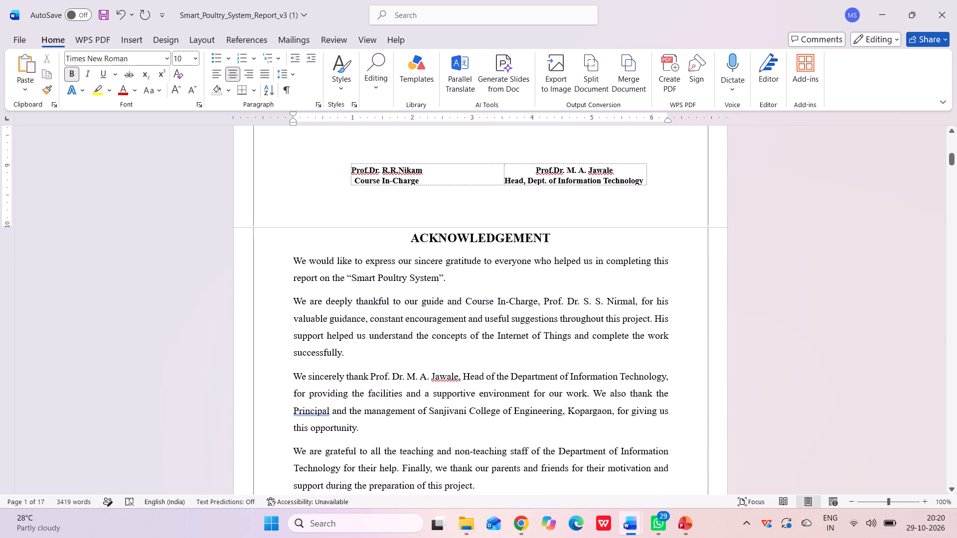
pyautogui.scroll(4, 564, 273)
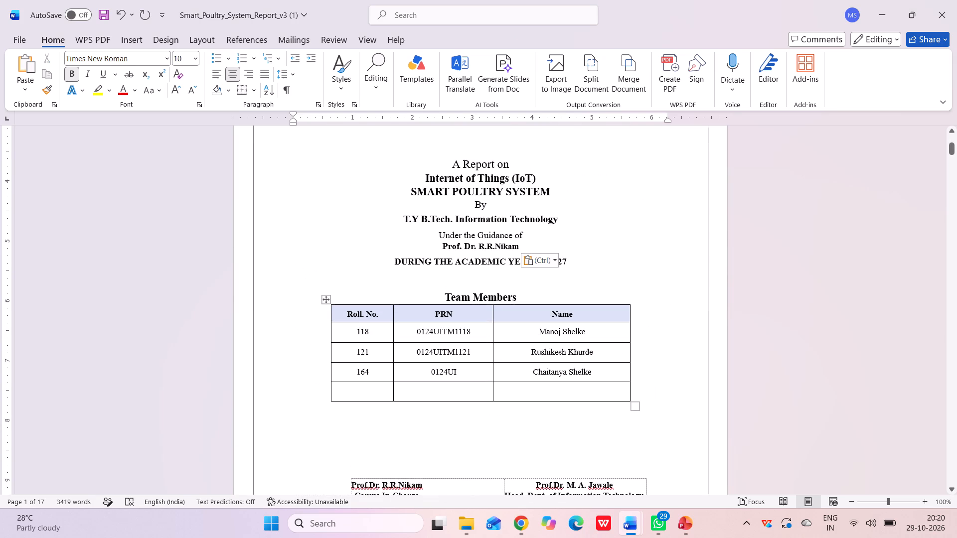
pyautogui.click(604, 208)
pyautogui.click(584, 260)
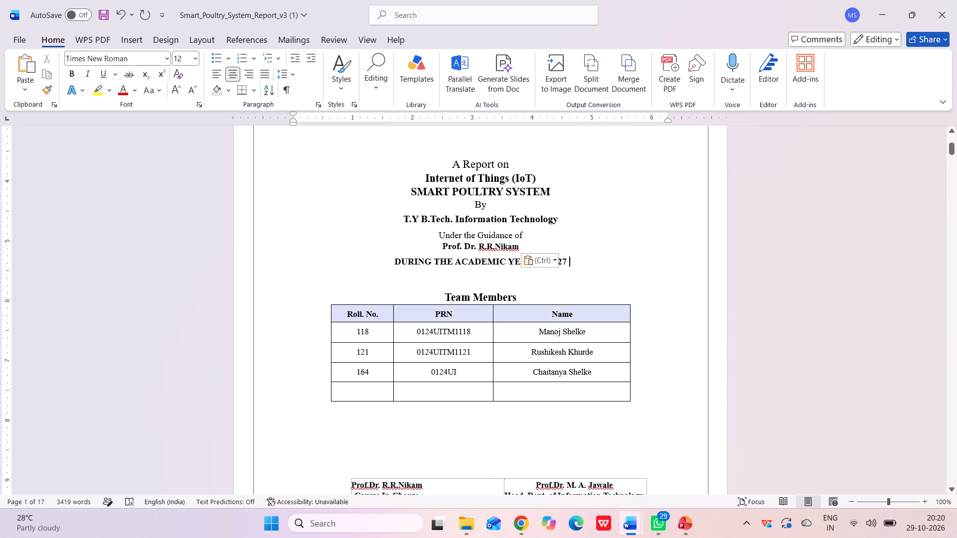
pyautogui.scroll(-1, 584, 260)
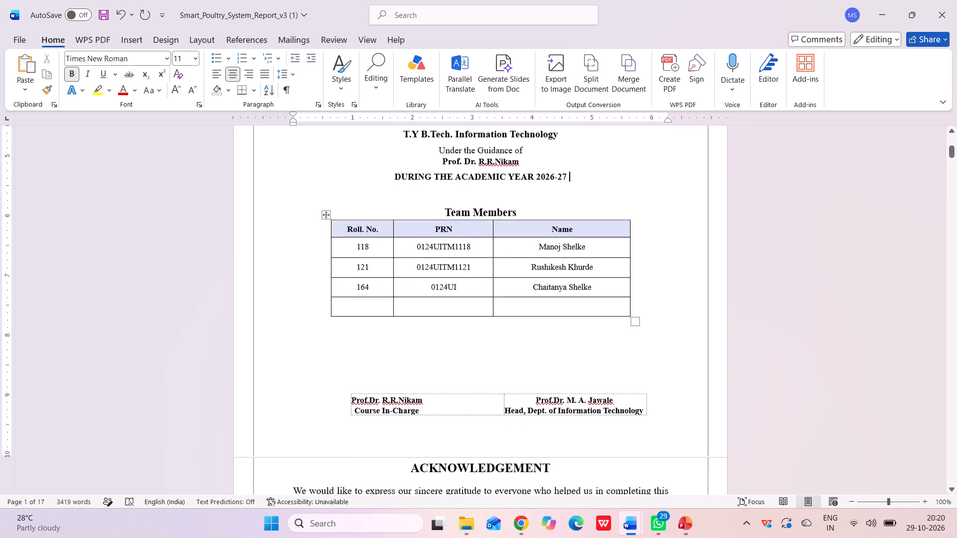
pyautogui.scroll(-1, 584, 260)
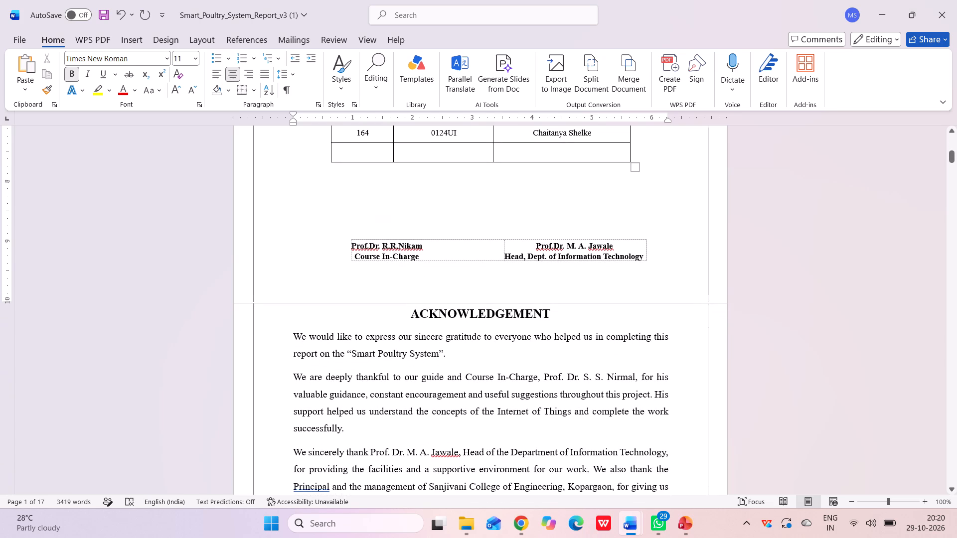
pyautogui.scroll(-1, 584, 260)
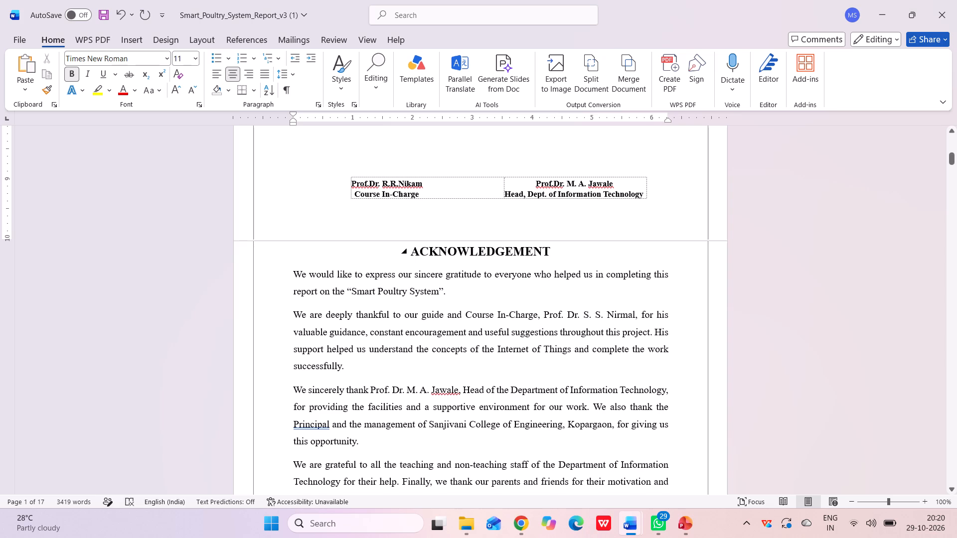
pyautogui.scroll(-1, 584, 260)
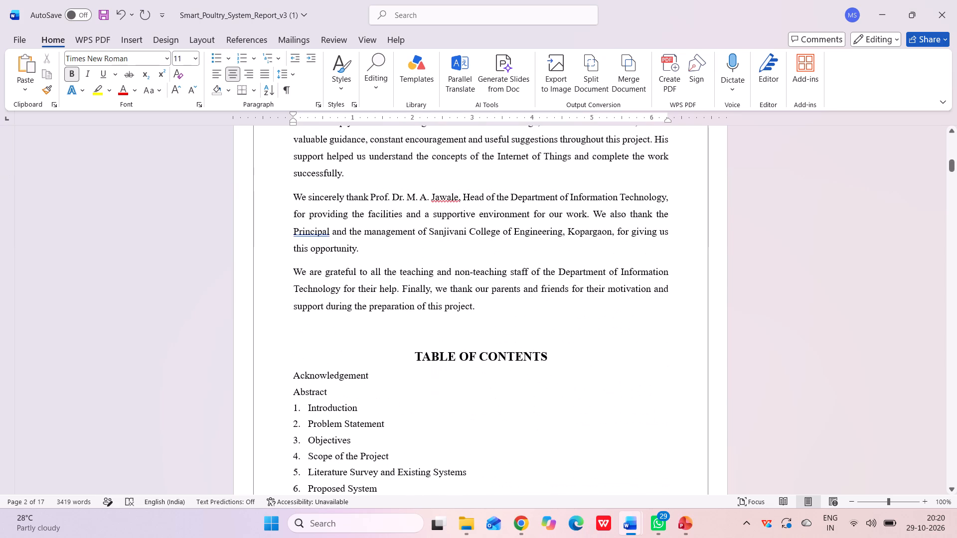
pyautogui.scroll(-1, 584, 260)
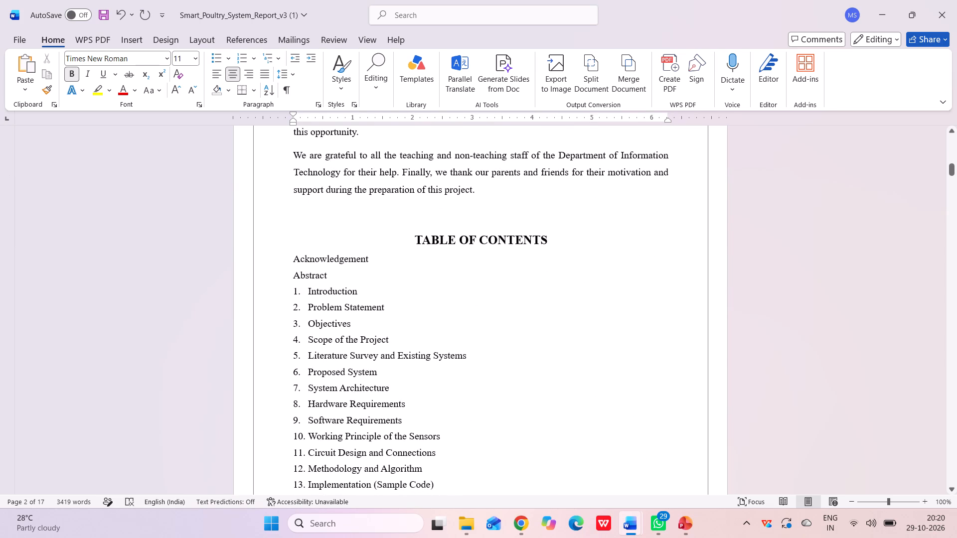
pyautogui.scroll(-4, 432, 357)
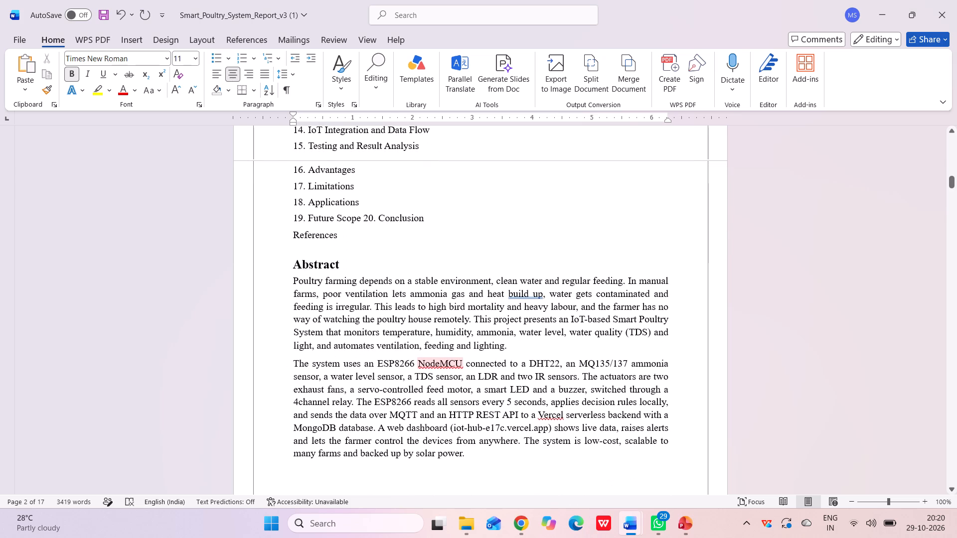
pyautogui.scroll(4, 432, 357)
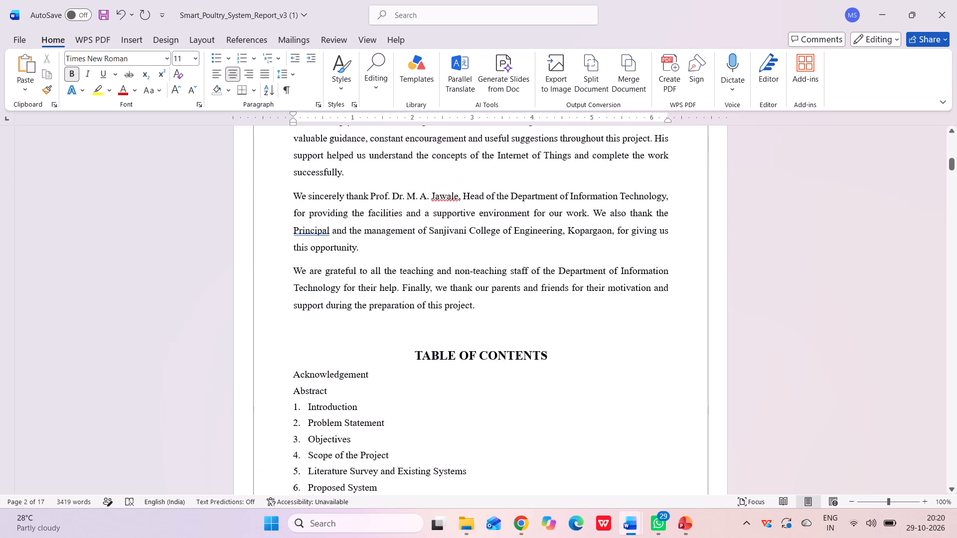
pyautogui.scroll(2, 432, 357)
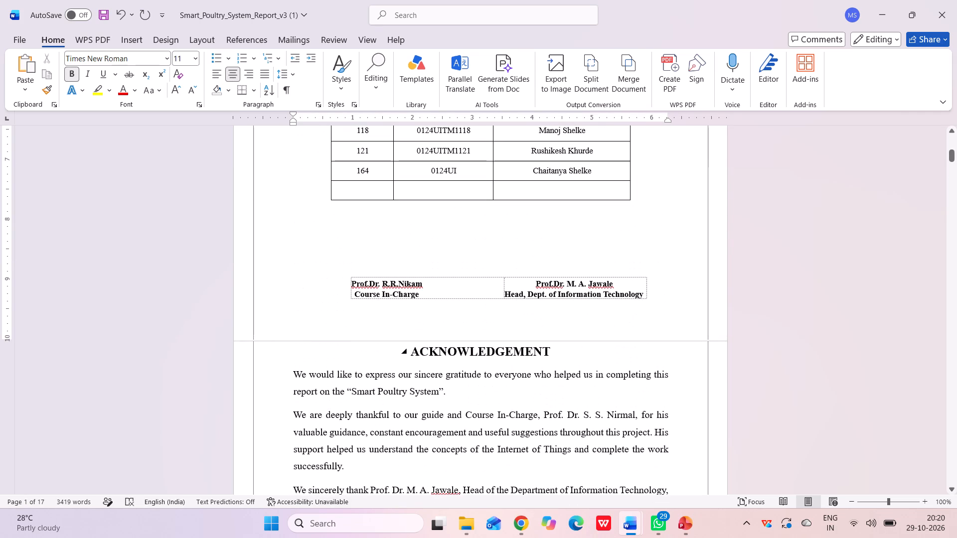
# Insert blank lines between the acknowledgement text and the TABLE OF CONTENTS heading until the contents start on a new page.
pyautogui.scroll(-3, 432, 357)
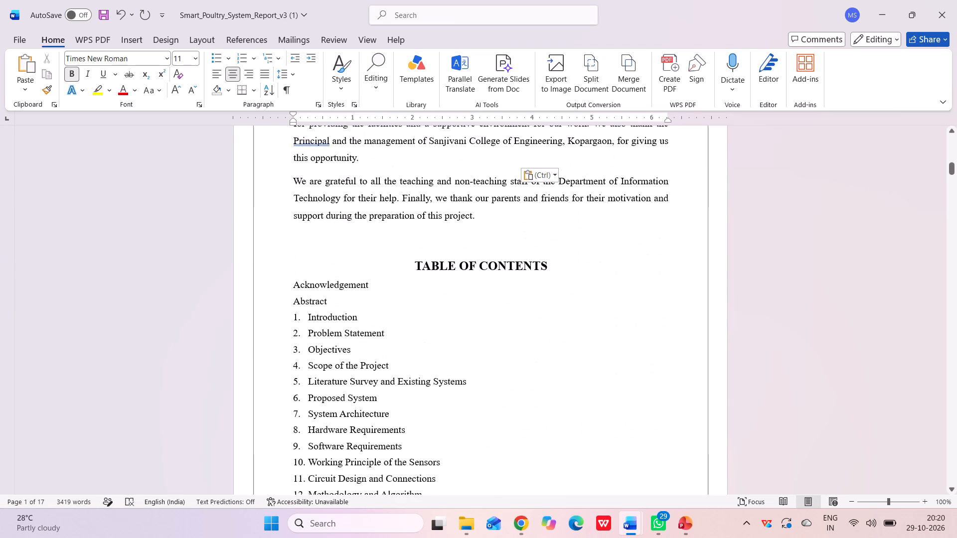
pyautogui.click(497, 211)
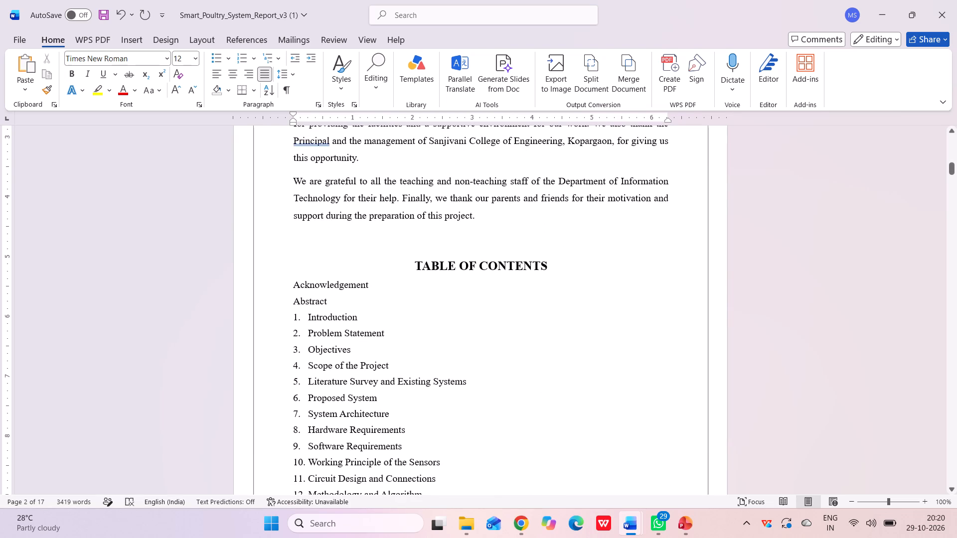
pyautogui.click(479, 241)
pyautogui.press('Return')
pyautogui.press('Return')
pyautogui.press('Return')
pyautogui.press('Return')
pyautogui.press('Return')
pyautogui.press('Return')
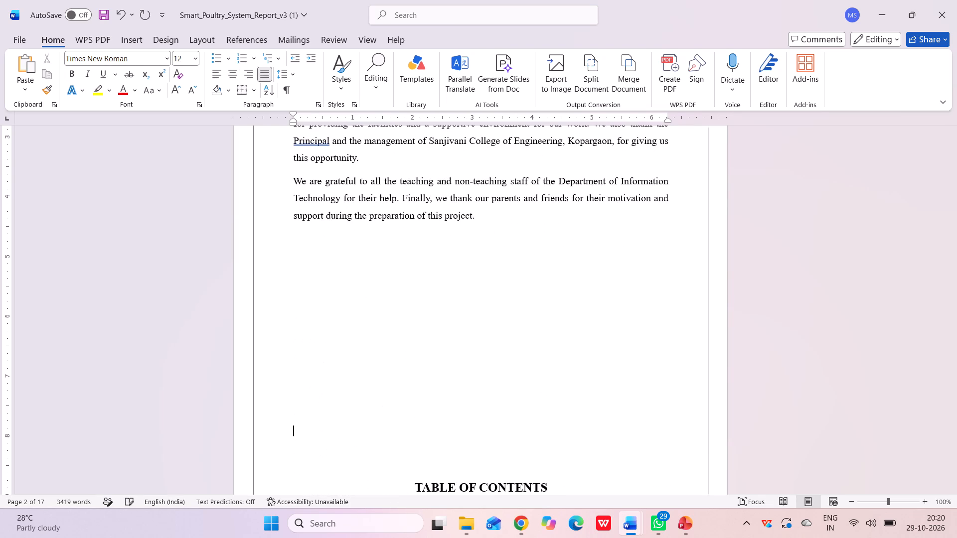
pyautogui.scroll(-2, 479, 241)
pyautogui.scroll(3, 479, 241)
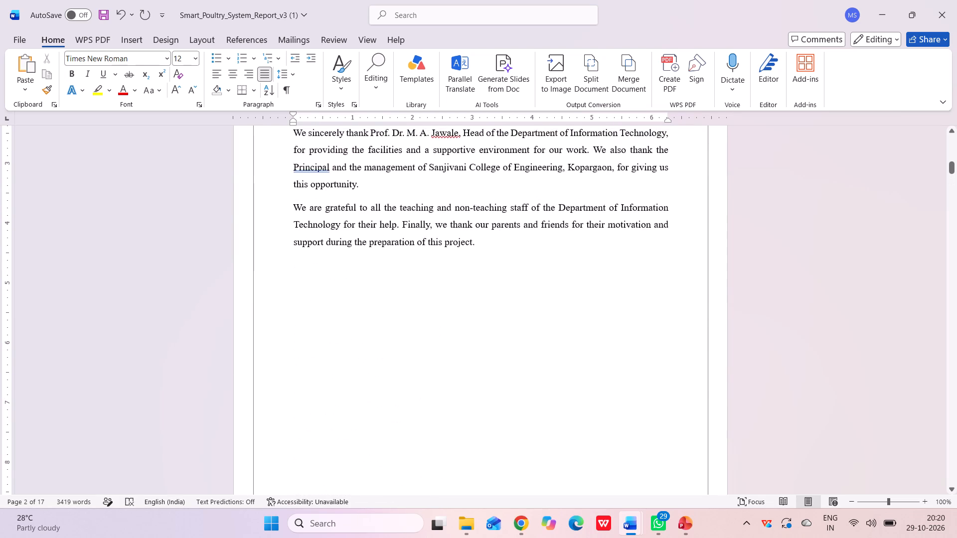
pyautogui.scroll(-1, 479, 241)
pyautogui.click(510, 242)
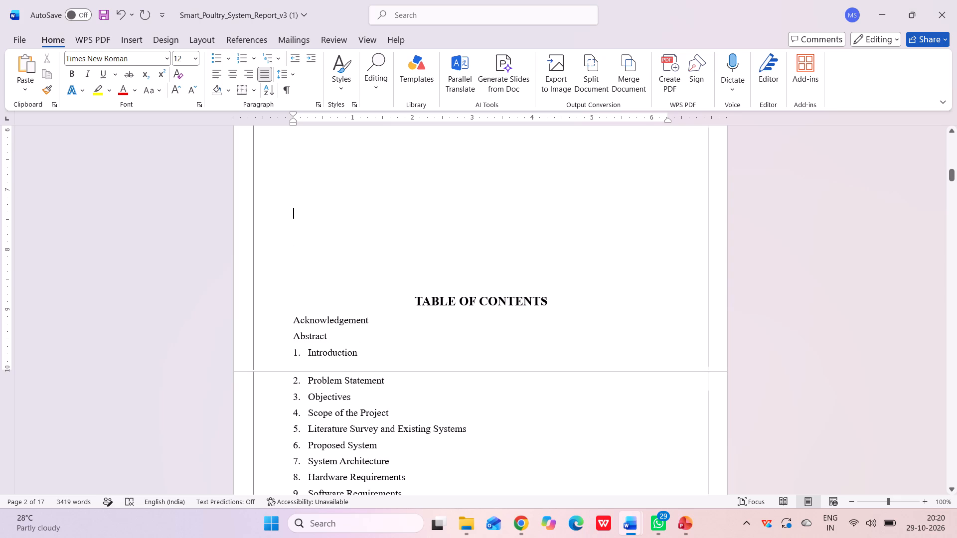
pyautogui.press('Return')
pyautogui.press('Return')
pyautogui.press('Return')
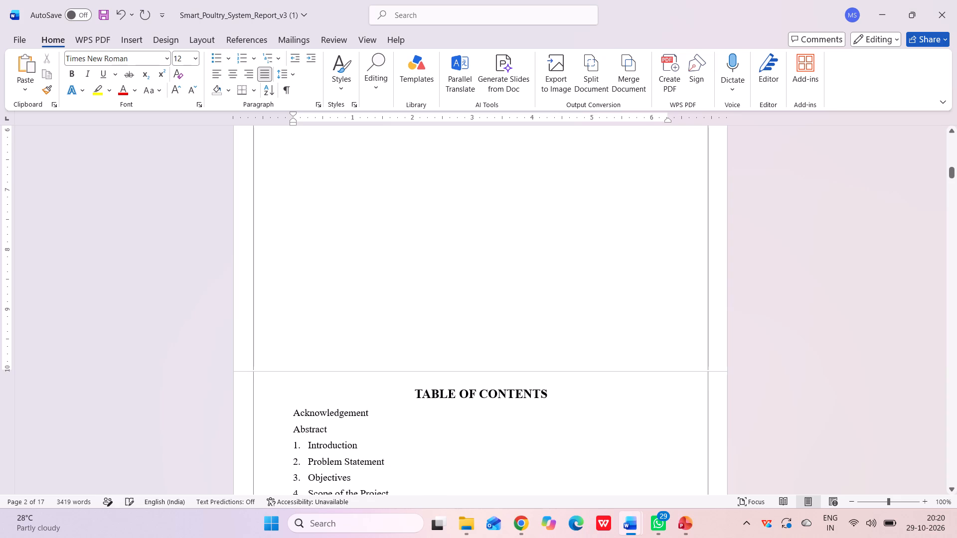
pyautogui.scroll(-2, 510, 242)
pyautogui.scroll(1, 510, 242)
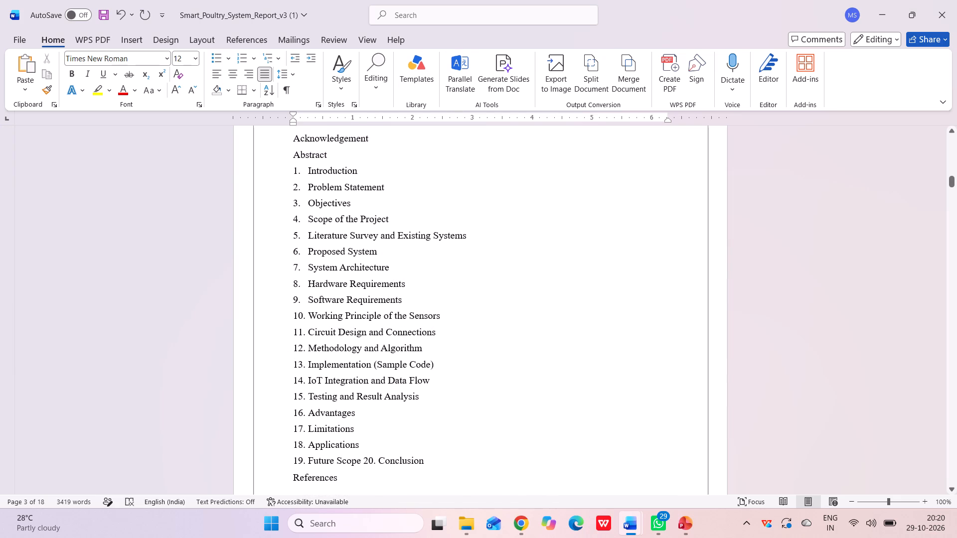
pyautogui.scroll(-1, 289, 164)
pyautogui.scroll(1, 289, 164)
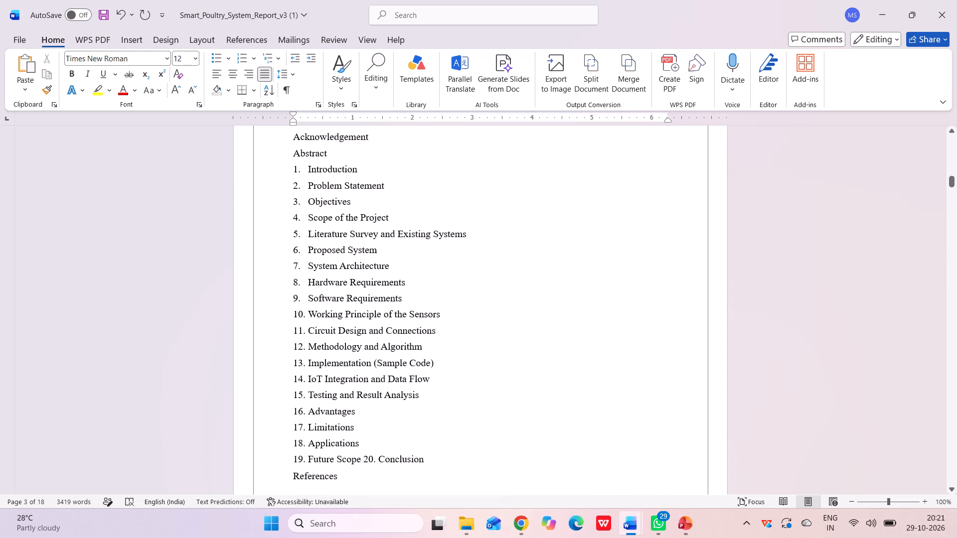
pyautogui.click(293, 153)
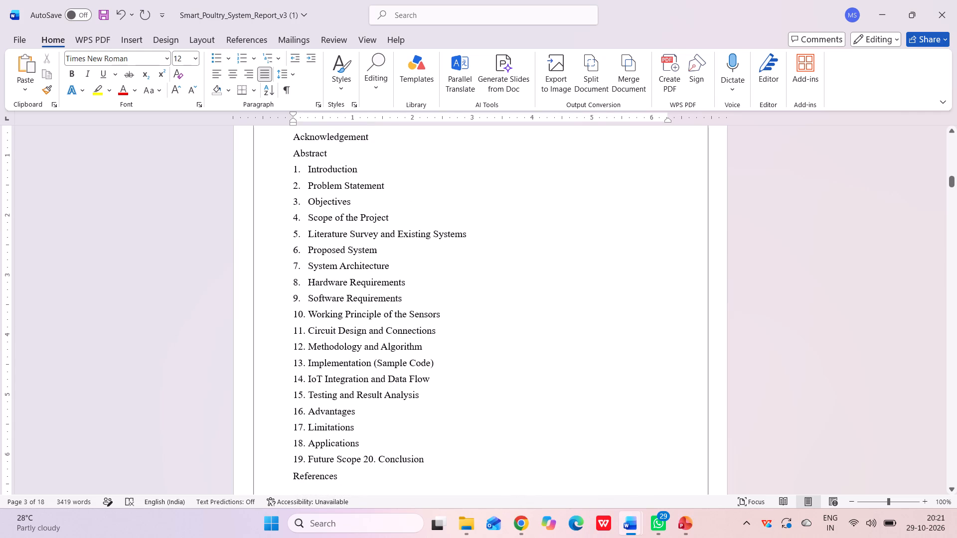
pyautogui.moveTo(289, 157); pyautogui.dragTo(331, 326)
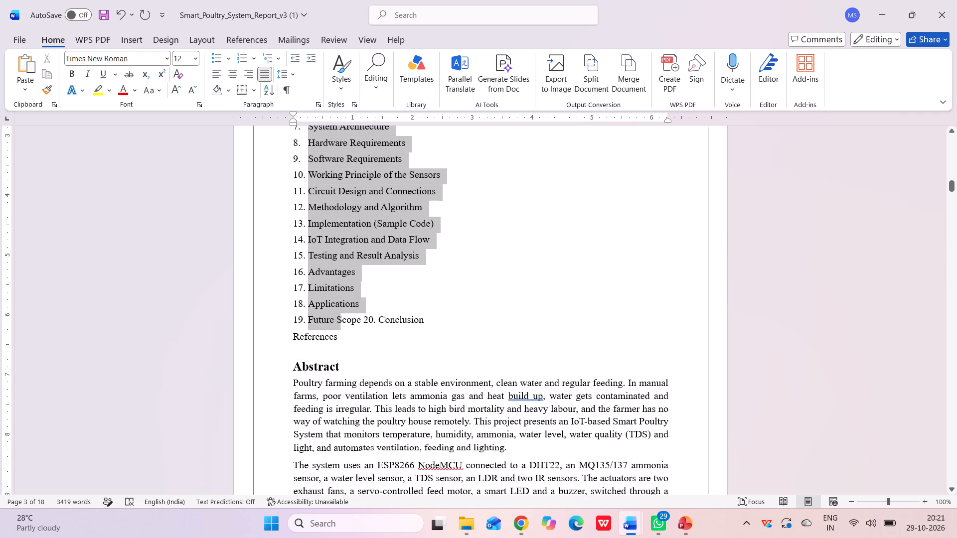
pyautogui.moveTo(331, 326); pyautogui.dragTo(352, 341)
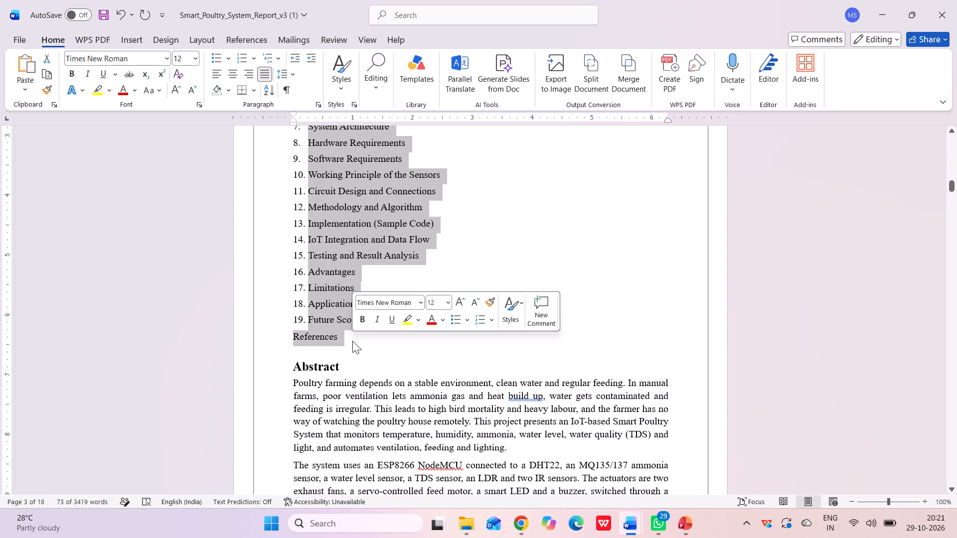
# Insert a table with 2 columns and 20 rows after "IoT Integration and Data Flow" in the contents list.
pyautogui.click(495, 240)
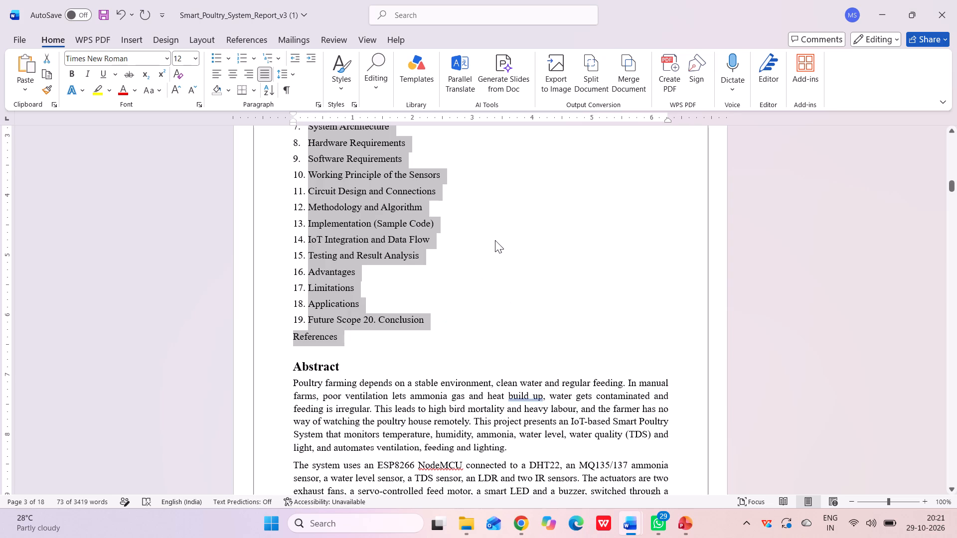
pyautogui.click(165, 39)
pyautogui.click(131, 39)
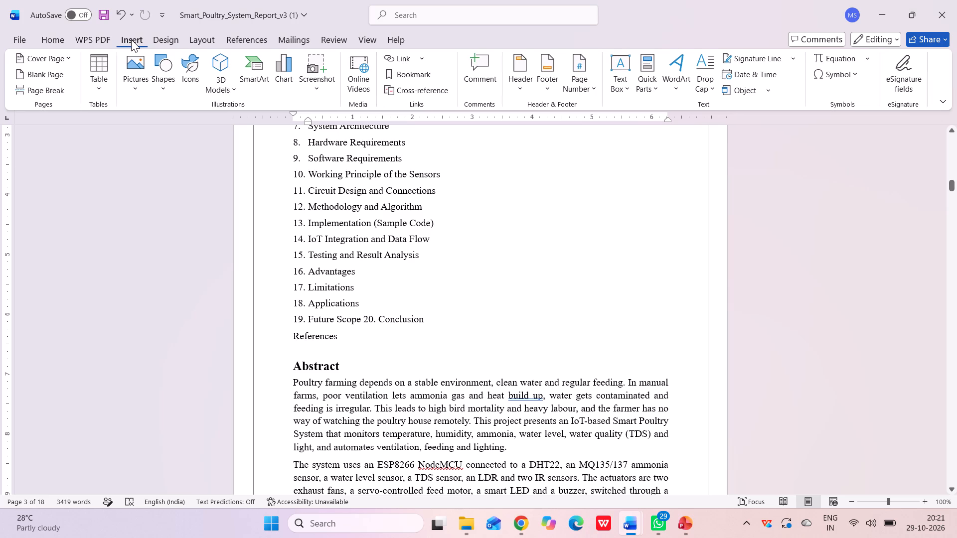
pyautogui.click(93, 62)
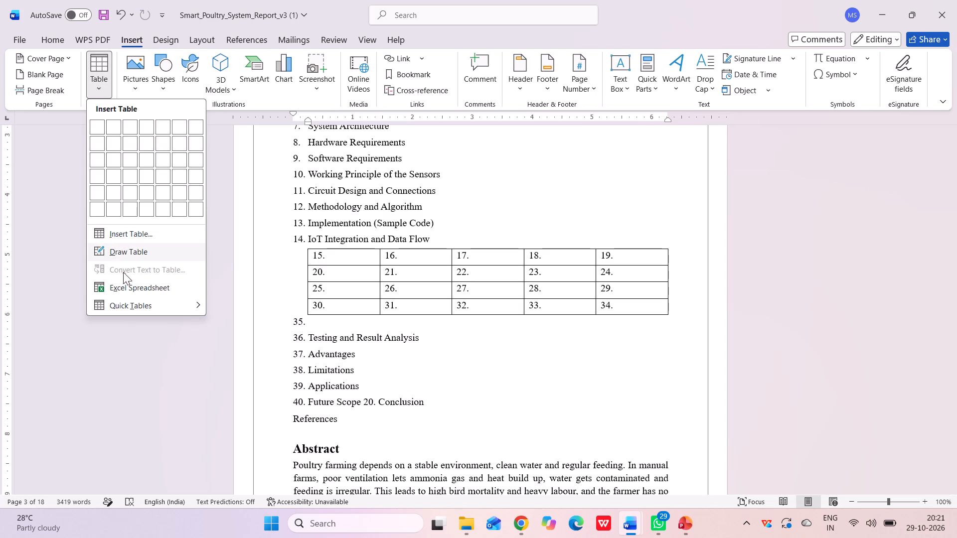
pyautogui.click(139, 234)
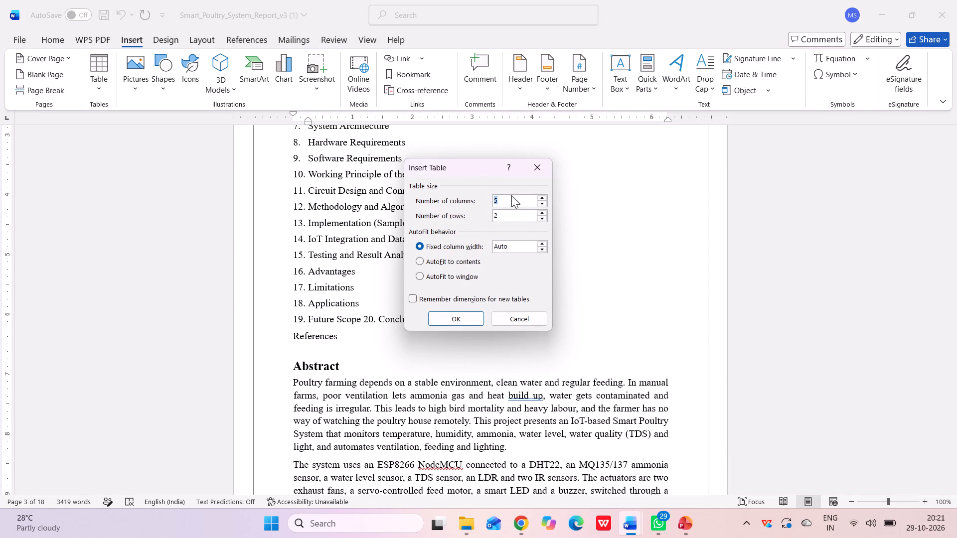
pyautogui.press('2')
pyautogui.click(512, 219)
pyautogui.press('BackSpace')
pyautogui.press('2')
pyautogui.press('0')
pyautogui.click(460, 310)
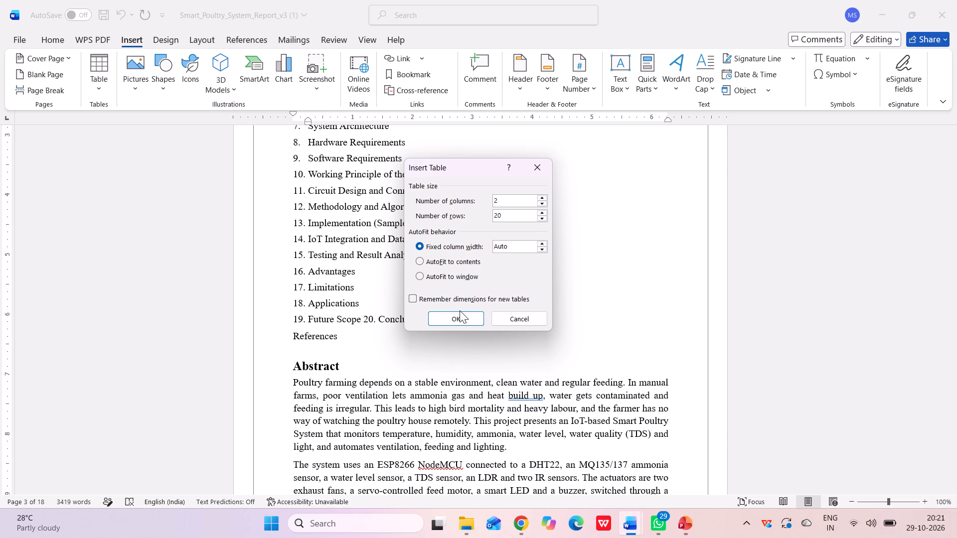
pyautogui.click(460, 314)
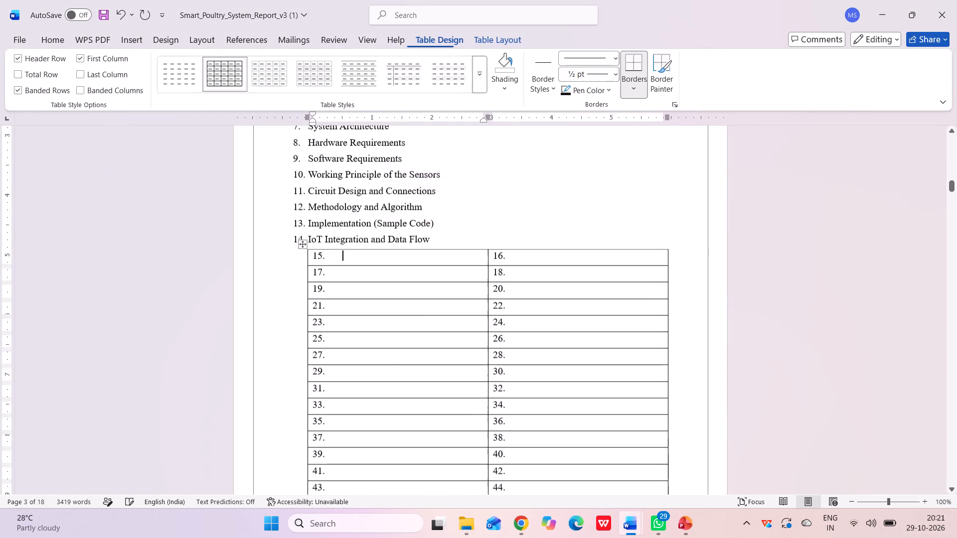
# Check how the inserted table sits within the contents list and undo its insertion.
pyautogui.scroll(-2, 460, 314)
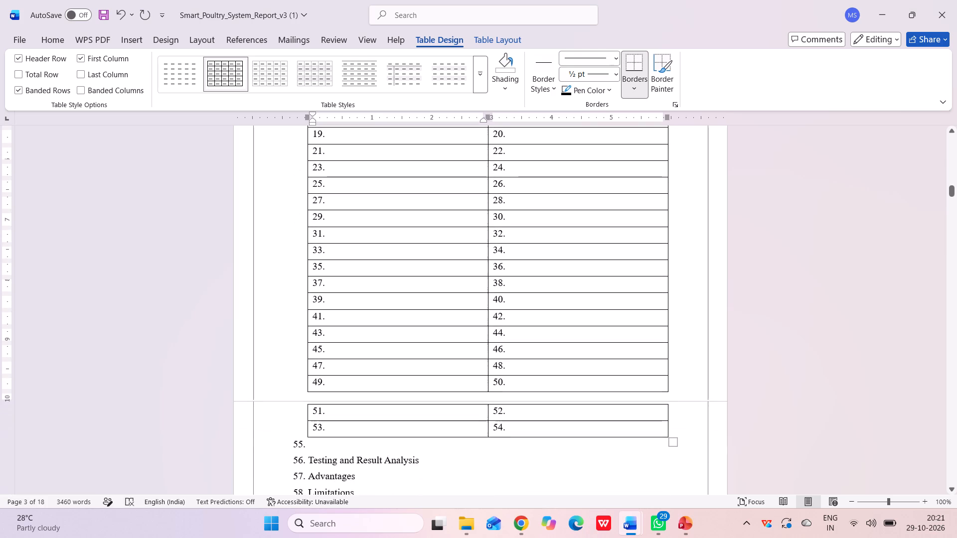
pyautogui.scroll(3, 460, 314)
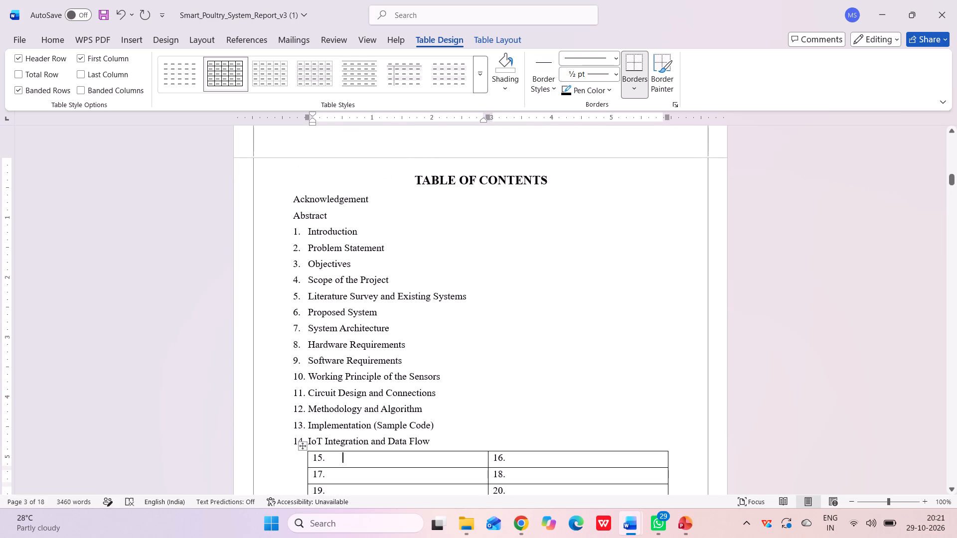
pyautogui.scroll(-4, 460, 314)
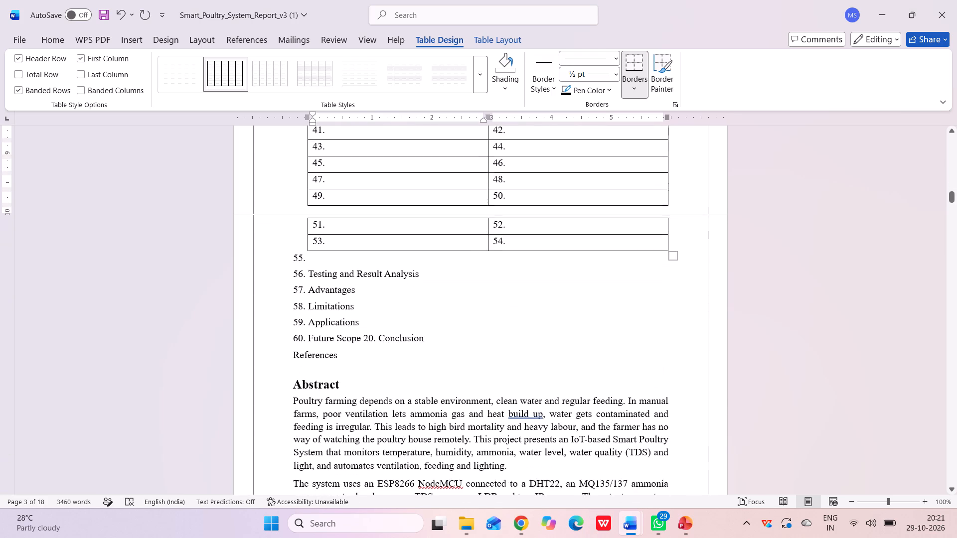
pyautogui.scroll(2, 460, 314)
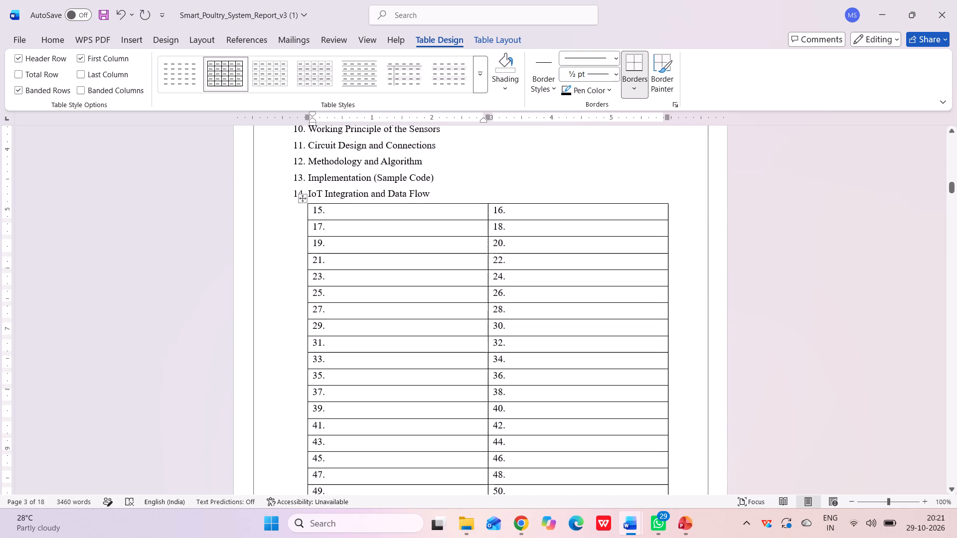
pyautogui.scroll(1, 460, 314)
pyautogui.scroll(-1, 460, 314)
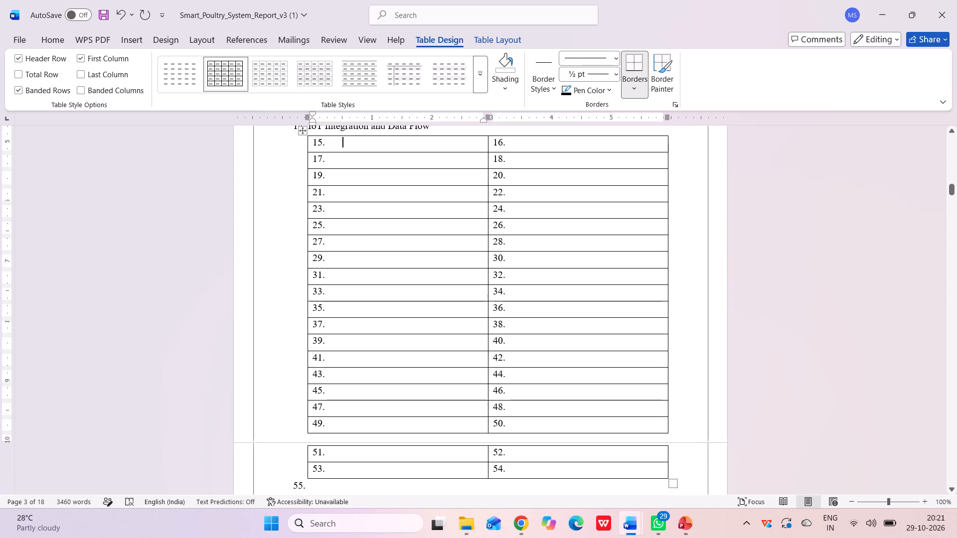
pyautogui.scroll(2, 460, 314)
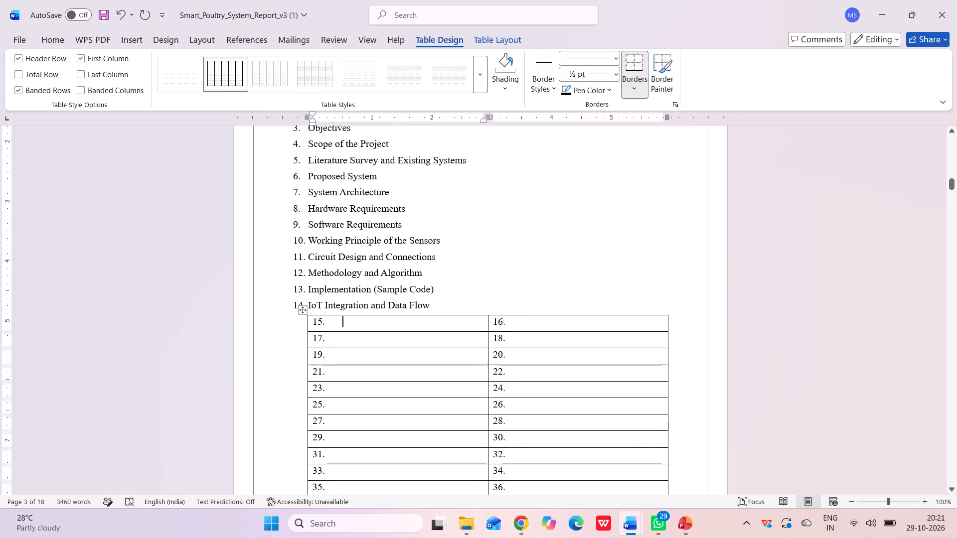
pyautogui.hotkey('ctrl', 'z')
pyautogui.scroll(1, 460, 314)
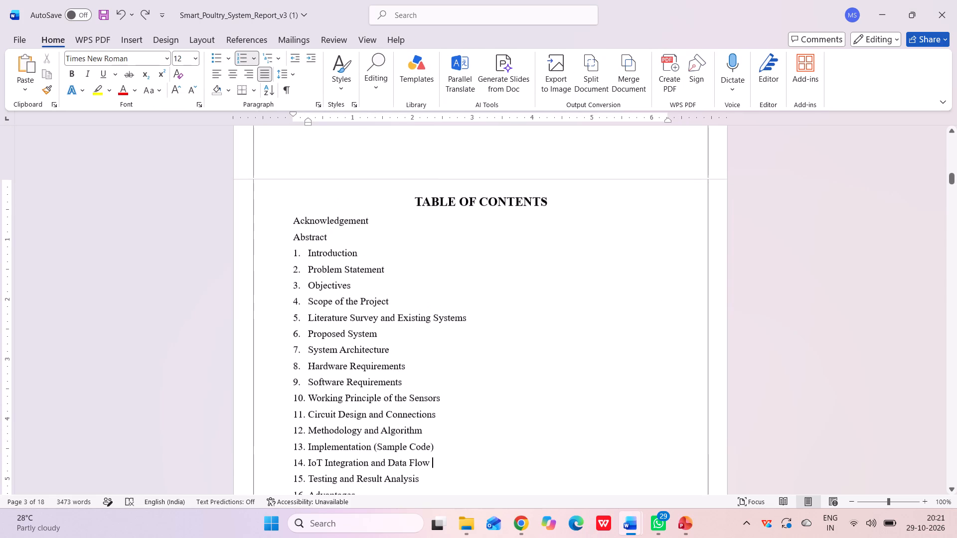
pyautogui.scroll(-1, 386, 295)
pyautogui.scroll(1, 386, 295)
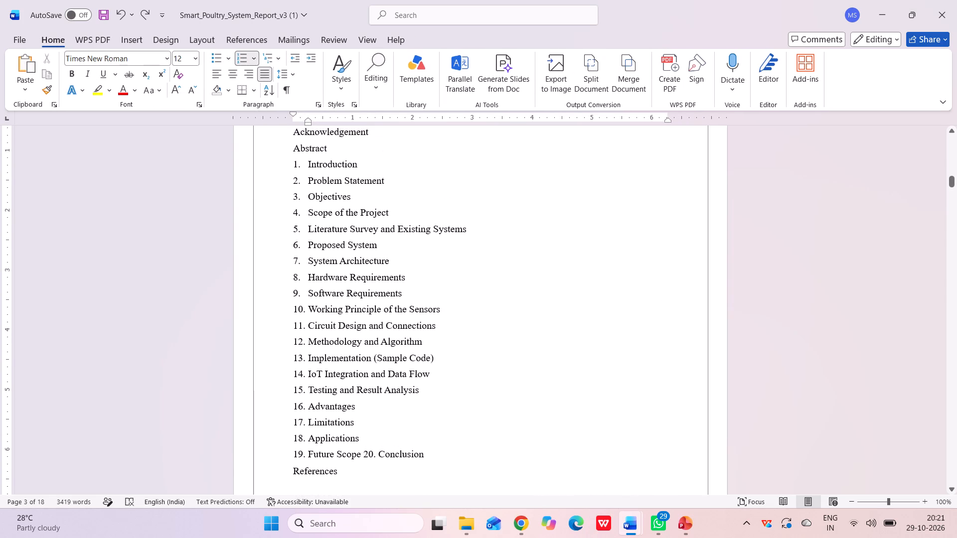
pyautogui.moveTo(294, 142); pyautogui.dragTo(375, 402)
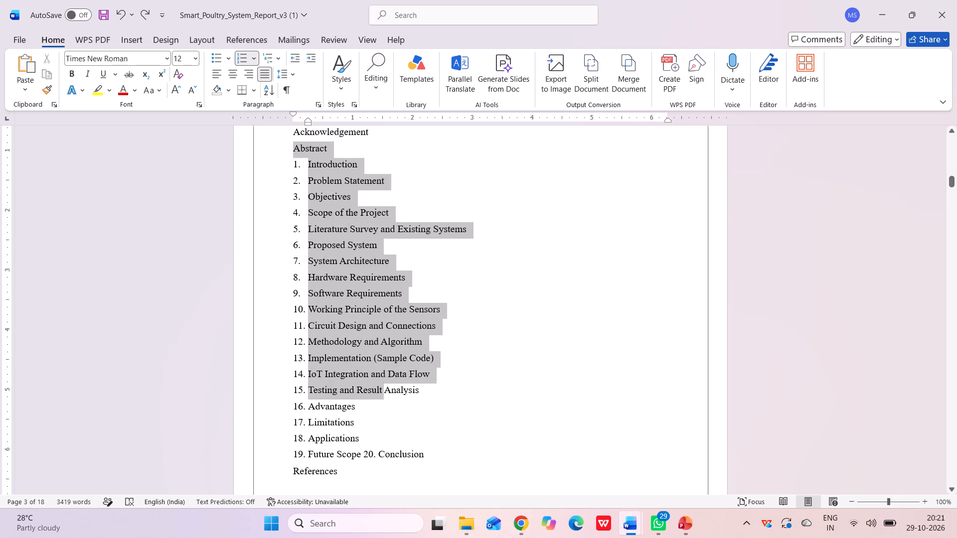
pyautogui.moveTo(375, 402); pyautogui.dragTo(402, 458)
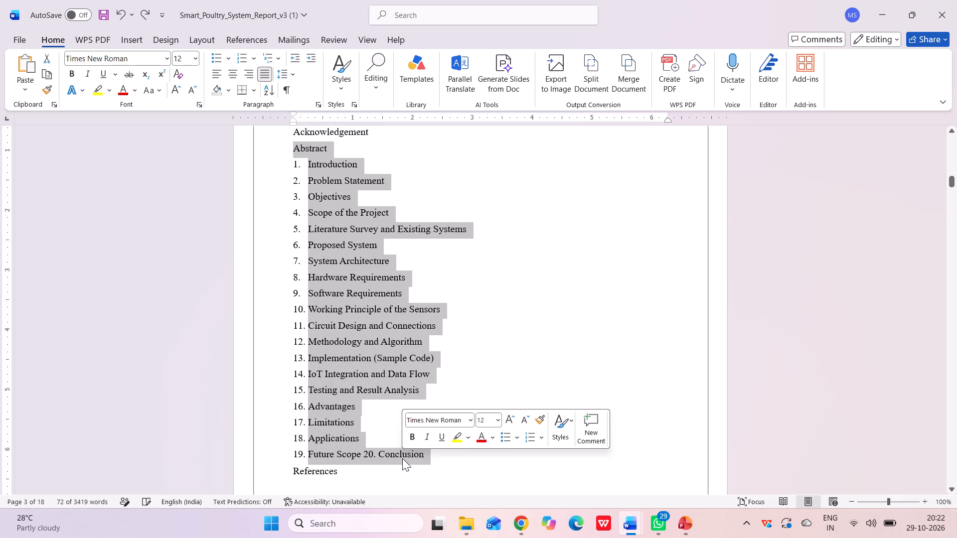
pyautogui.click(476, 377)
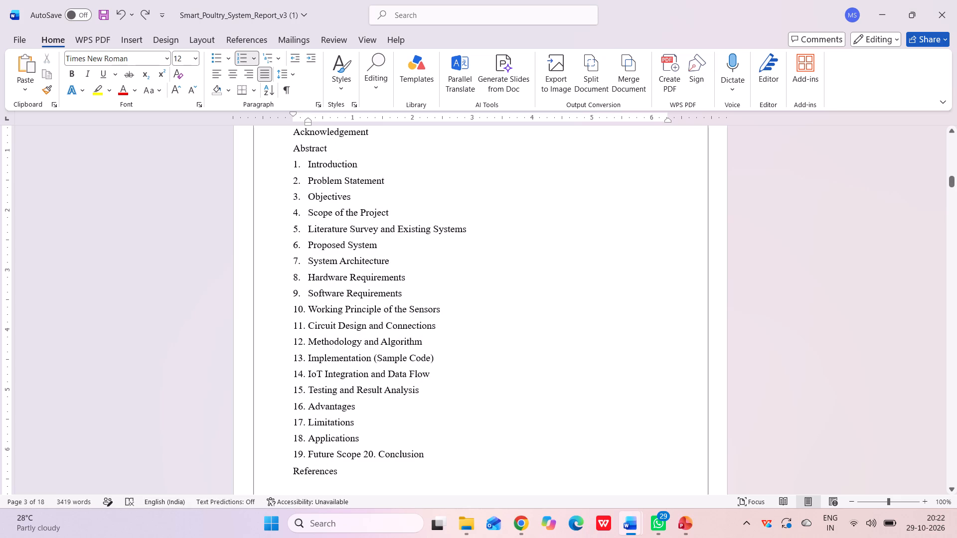
# Convert the contents entries from Abstract through References into a table with 2 columns, separating the text at paragraphs.
pyautogui.moveTo(287, 145); pyautogui.dragTo(345, 182)
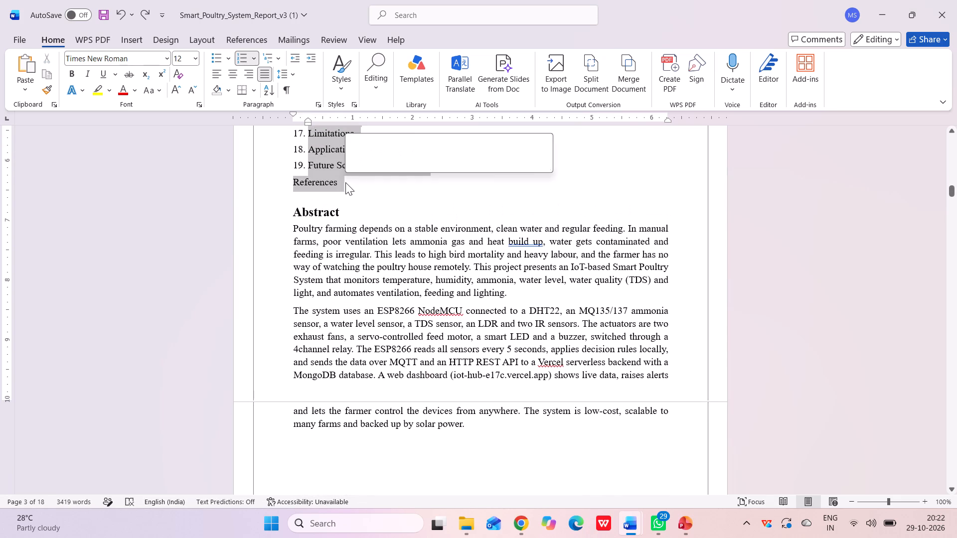
pyautogui.click(135, 39)
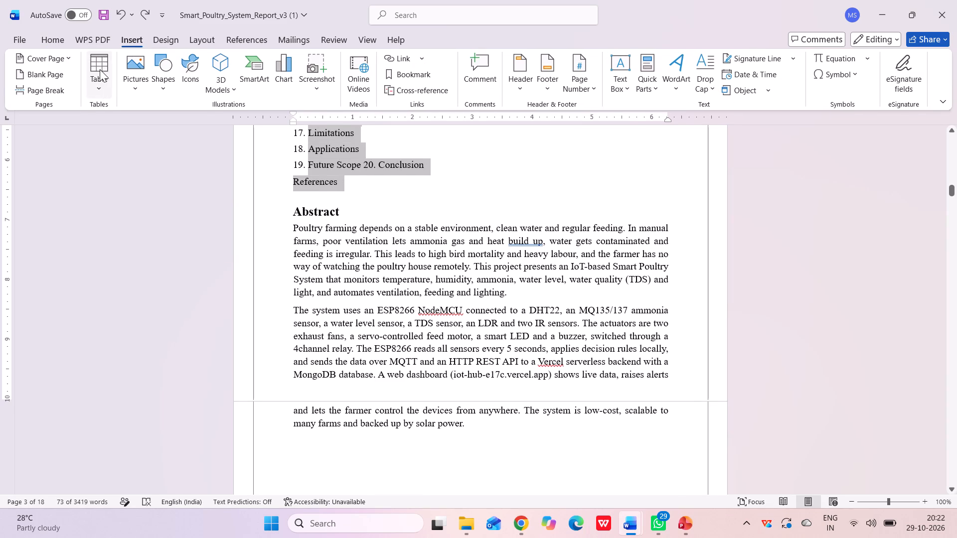
pyautogui.click(99, 72)
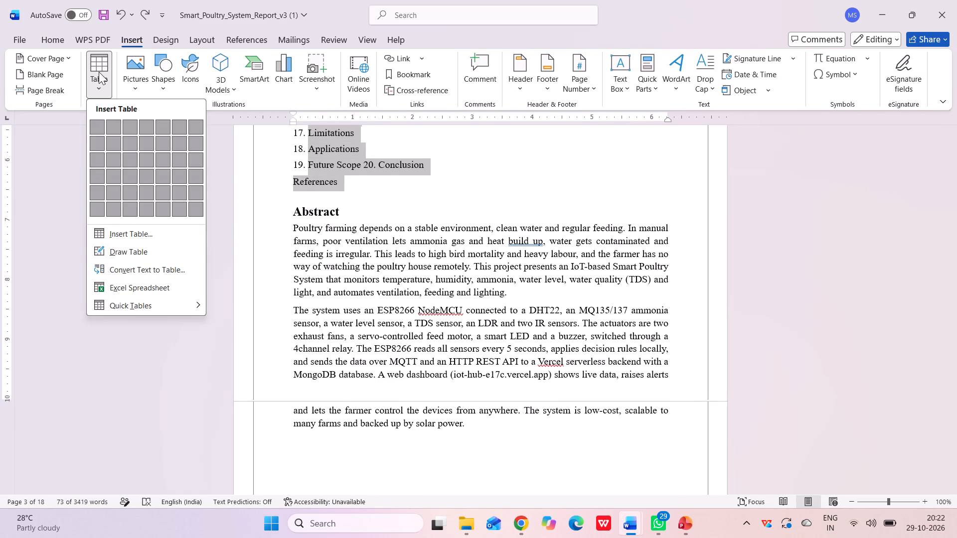
pyautogui.click(140, 276)
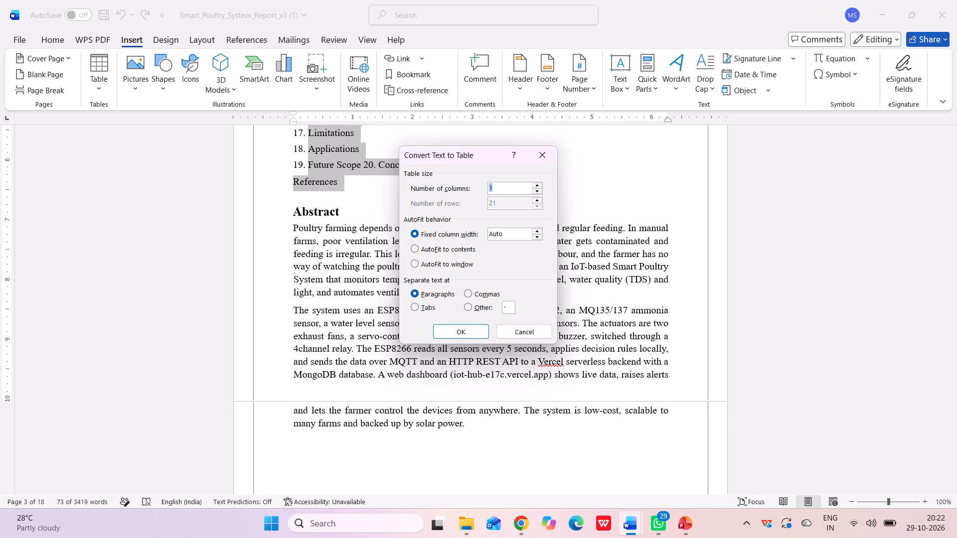
pyautogui.press('2')
pyautogui.press('Return')
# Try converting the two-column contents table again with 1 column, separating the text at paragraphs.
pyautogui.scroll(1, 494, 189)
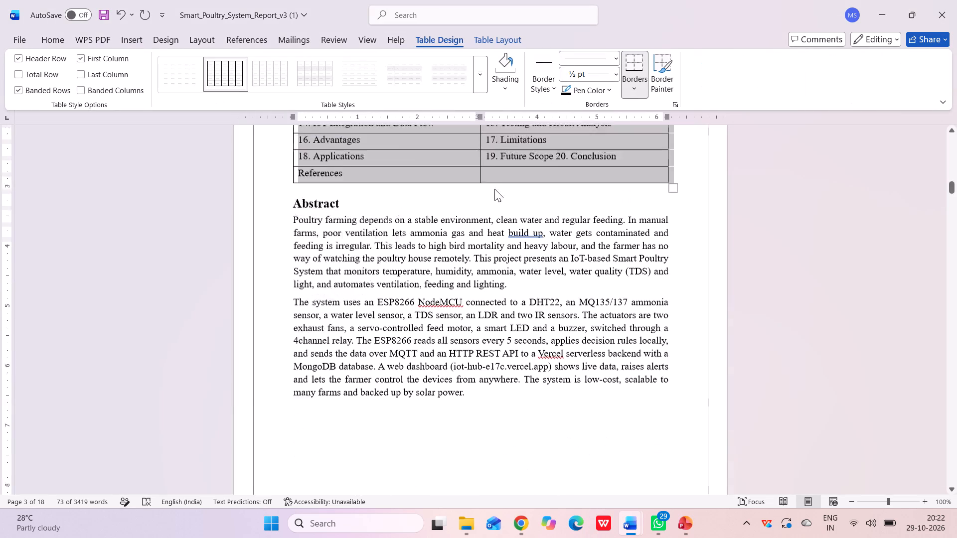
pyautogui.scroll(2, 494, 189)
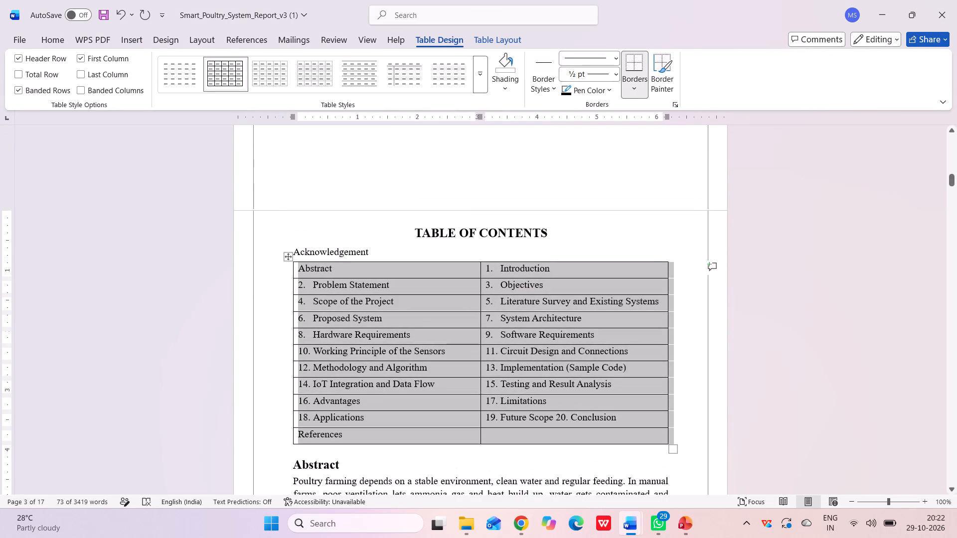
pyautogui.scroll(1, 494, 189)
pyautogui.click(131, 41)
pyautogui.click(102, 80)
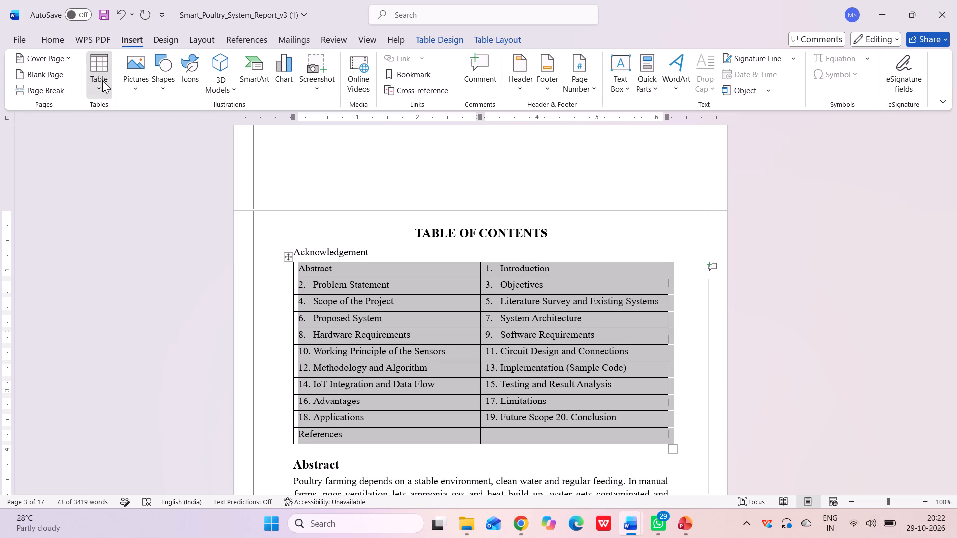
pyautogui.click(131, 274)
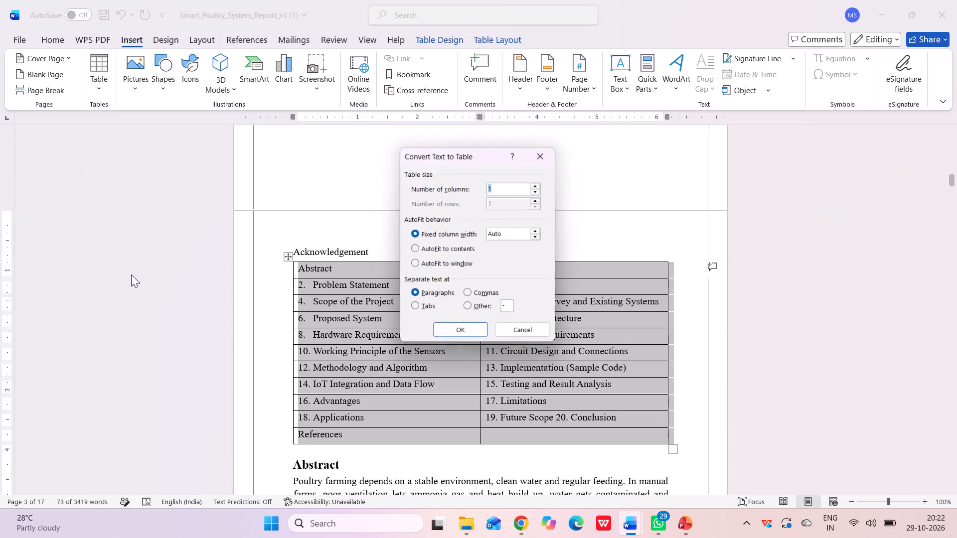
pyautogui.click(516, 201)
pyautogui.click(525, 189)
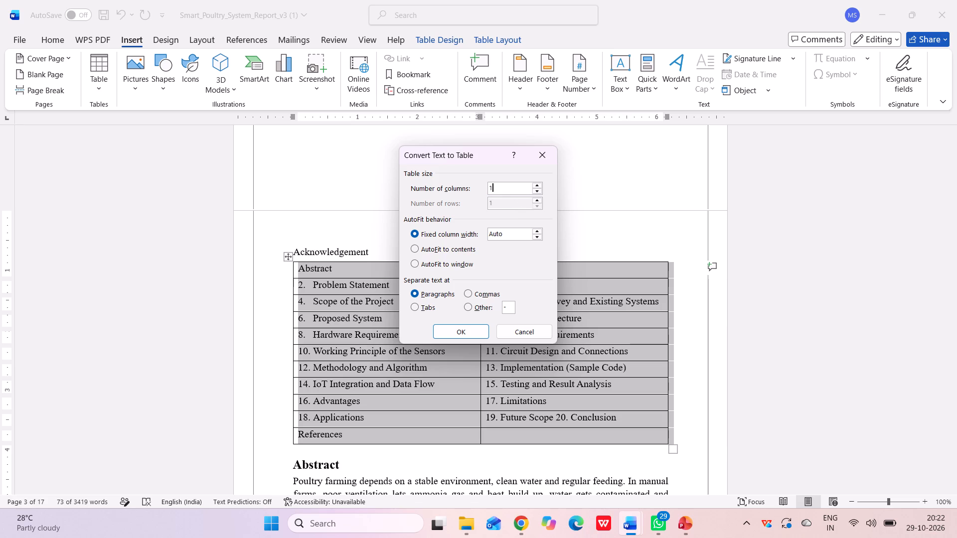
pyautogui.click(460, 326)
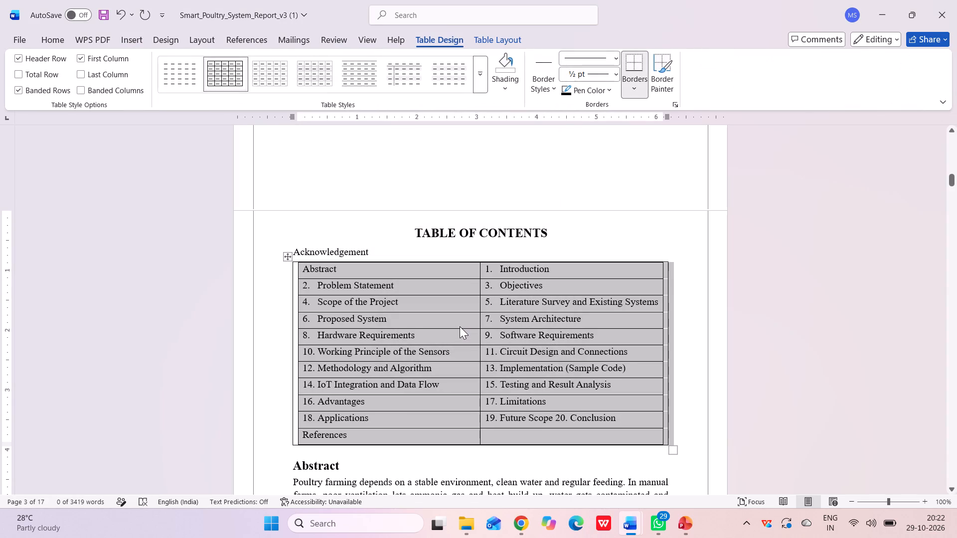
# Undo both table conversions of the contents entries, back to the plain numbered list.
pyautogui.keyDown('ctrl'); pyautogui.click(460, 326); pyautogui.keyUp('ctrl')
pyautogui.hotkey('ctrl', 'z')
pyautogui.hotkey('ctrl', 'z')
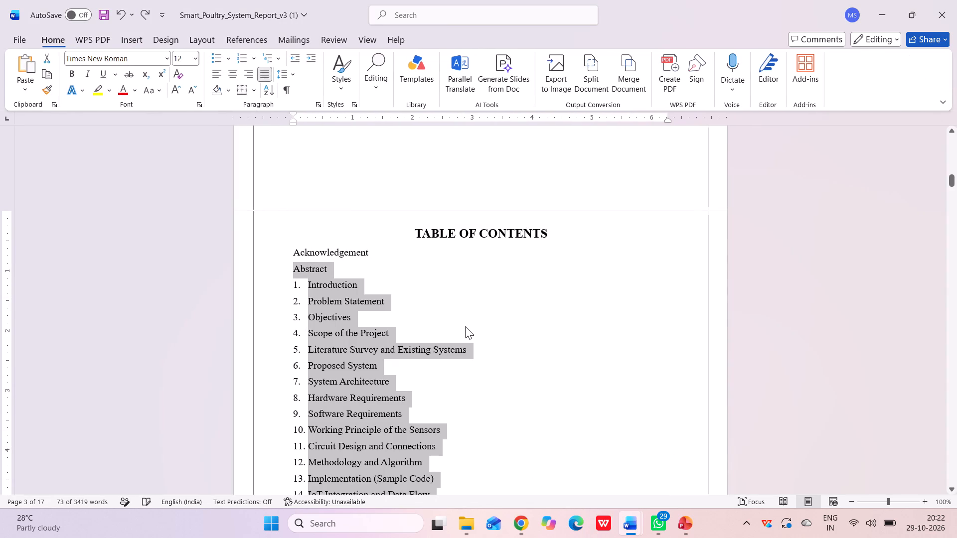
# Convert the contents entries from Abstract through References into a table with 1 column, separating the text at paragraphs.
pyautogui.click(121, 37)
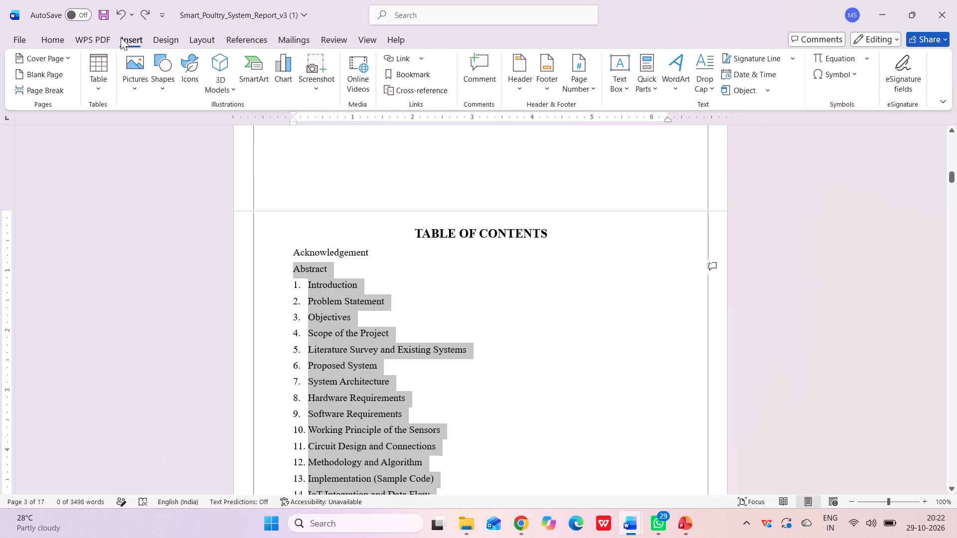
pyautogui.click(101, 89)
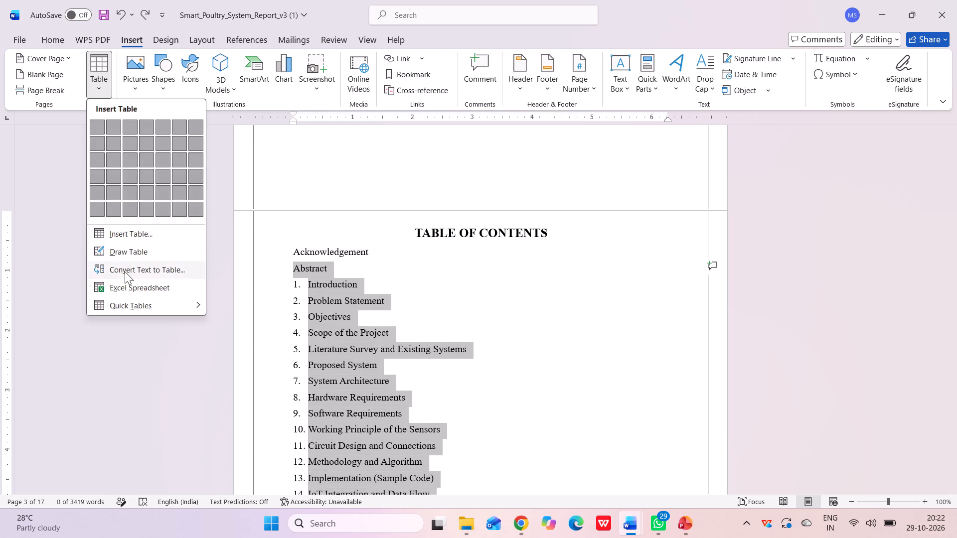
pyautogui.click(126, 273)
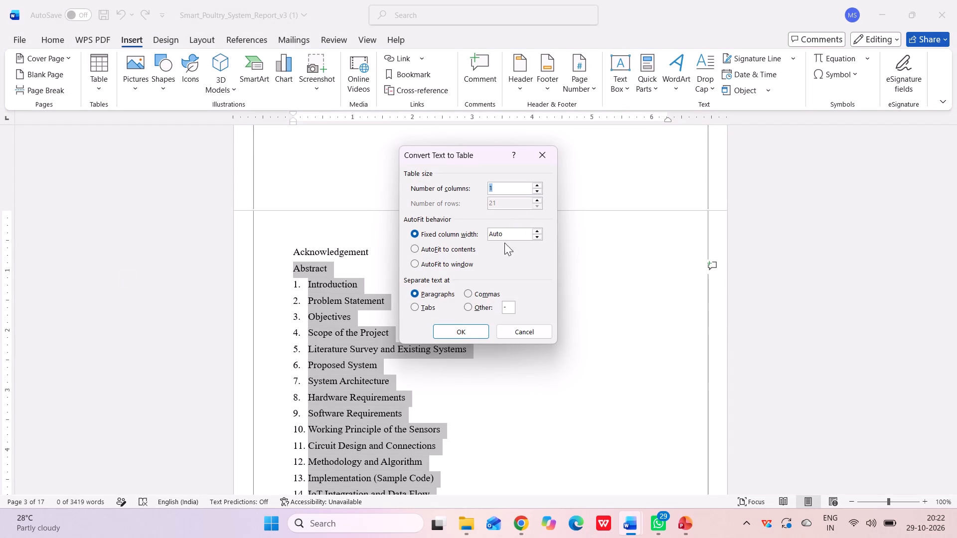
pyautogui.click(462, 332)
pyautogui.scroll(-1, 462, 332)
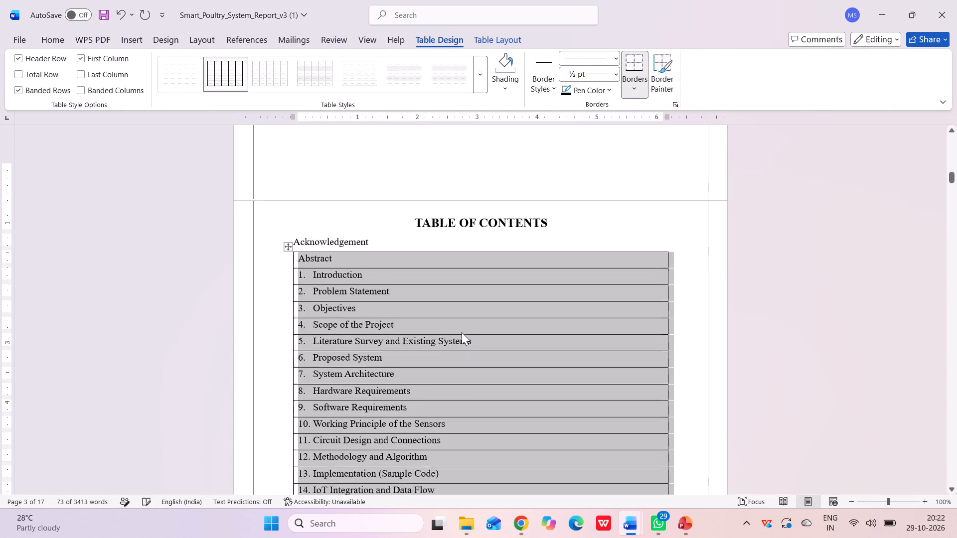
pyautogui.scroll(-1, 462, 332)
pyautogui.click(702, 266)
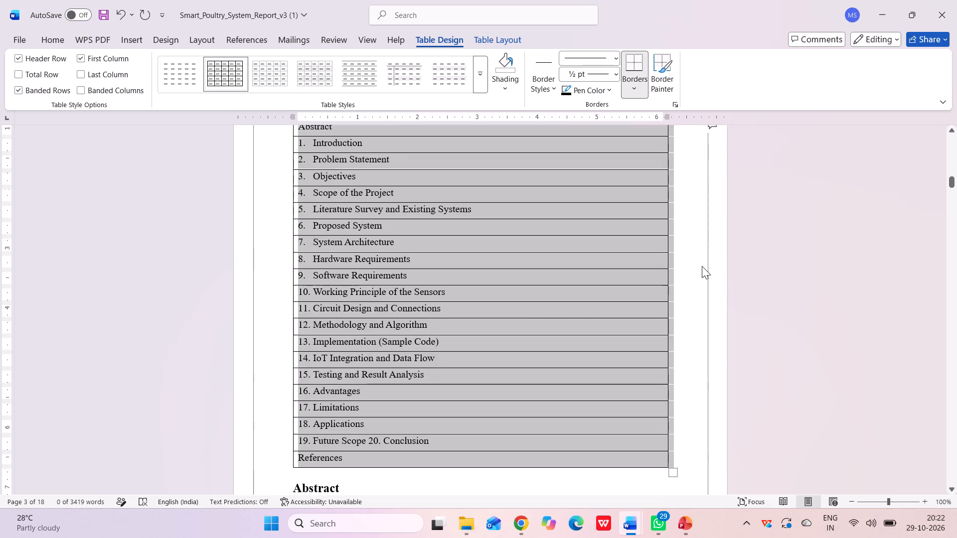
# Narrow the one-column contents table to about 3.5 inches wide, moving its outer edge inward.
pyautogui.scroll(1, 559, 267)
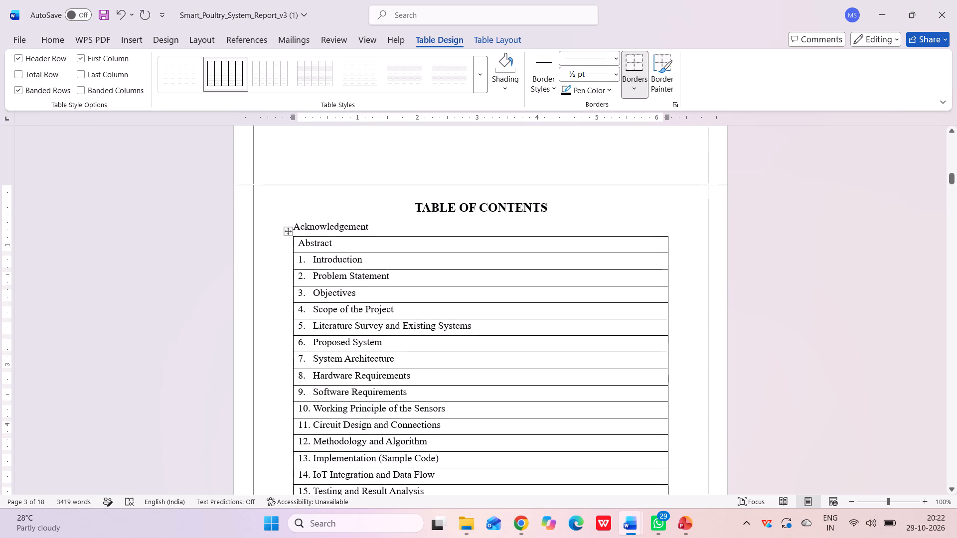
pyautogui.scroll(-1, 387, 271)
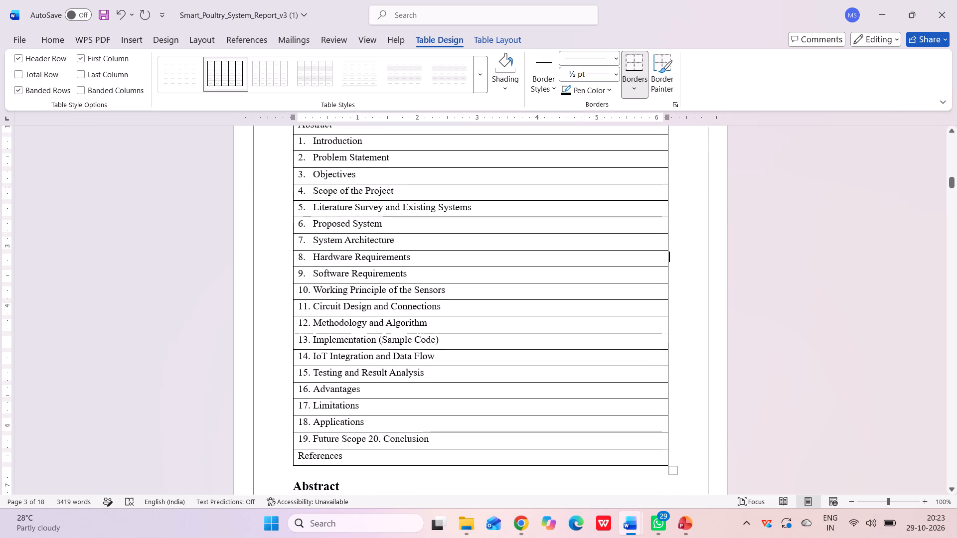
pyautogui.scroll(1, 318, 216)
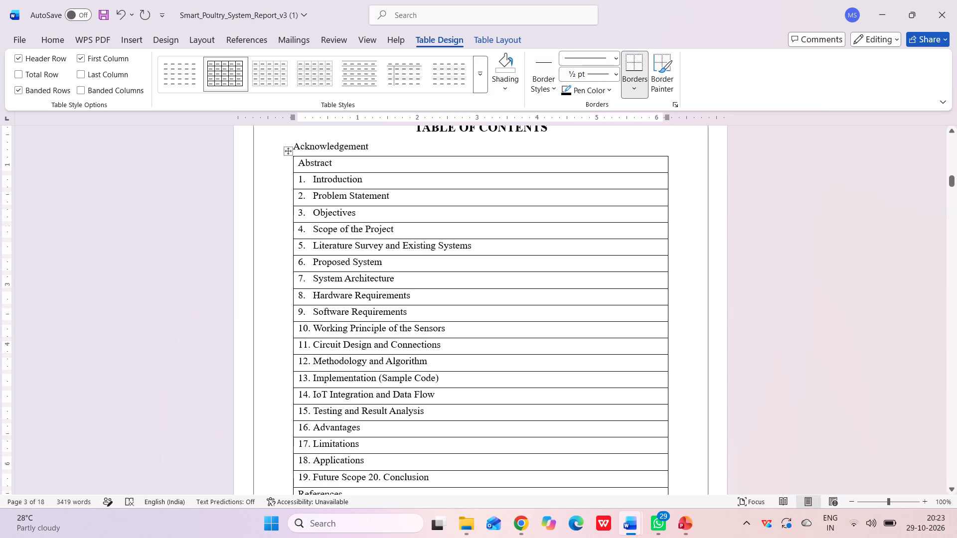
pyautogui.moveTo(666, 333); pyautogui.dragTo(509, 333)
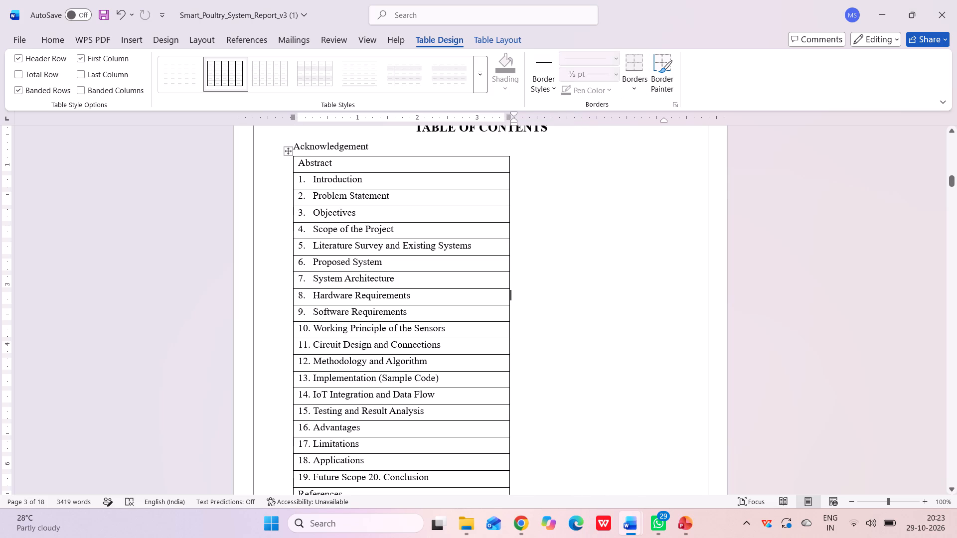
pyautogui.scroll(-1, 533, 293)
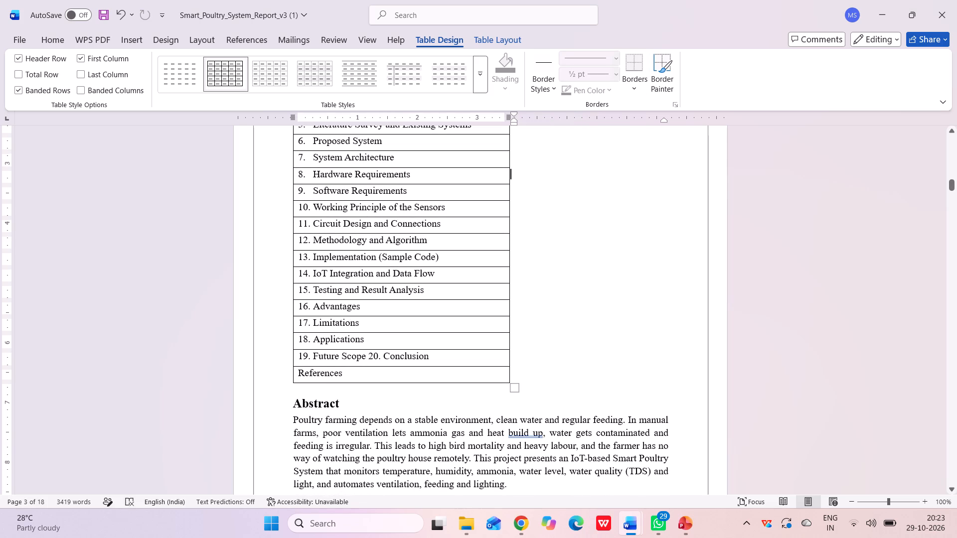
pyautogui.scroll(1, 533, 293)
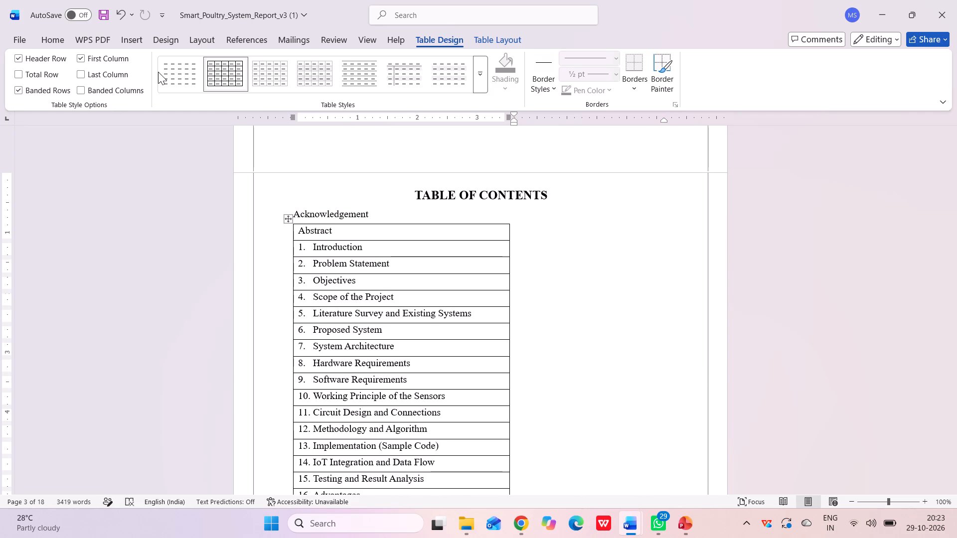
# Select the contents table from Abstract through References and examine the built-in Quick Tables designs.
pyautogui.click(137, 44)
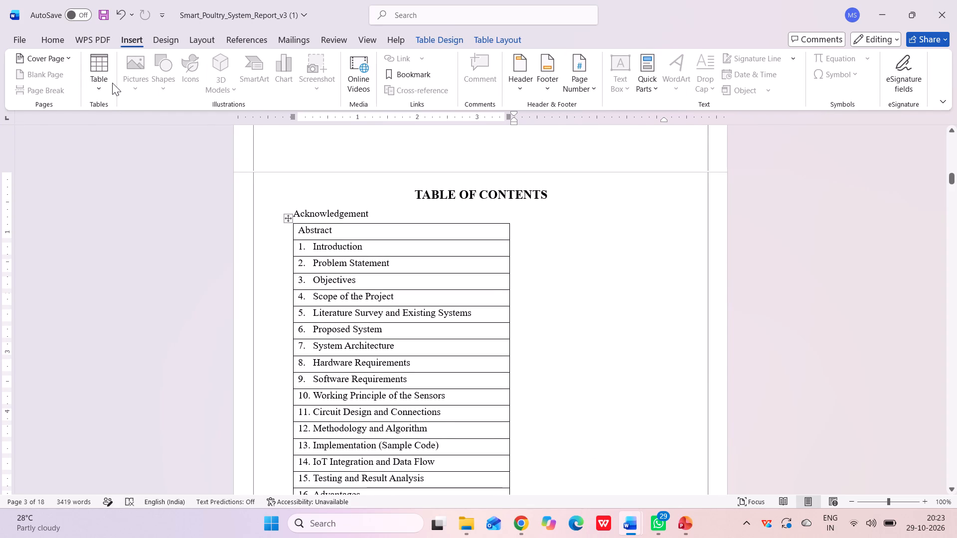
pyautogui.click(111, 84)
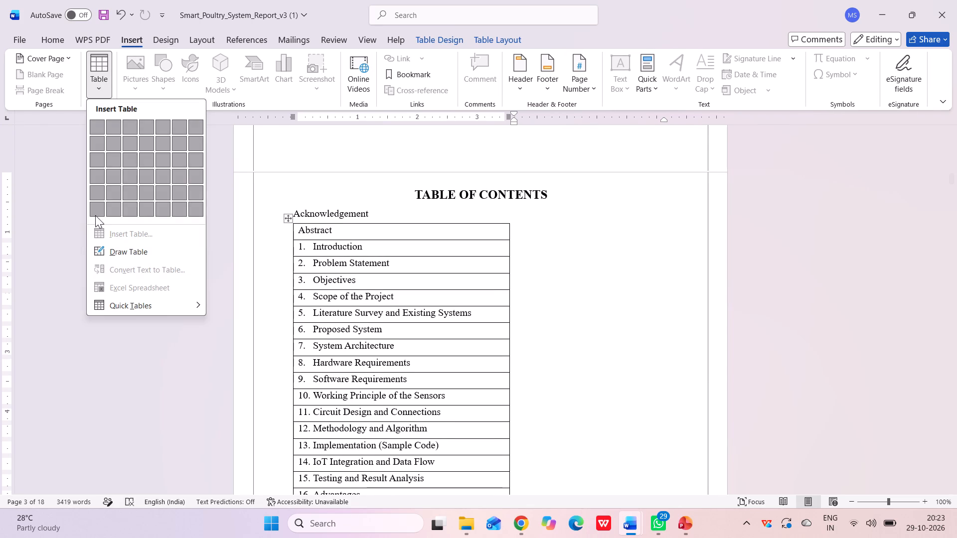
pyautogui.scroll(-1, 349, 249)
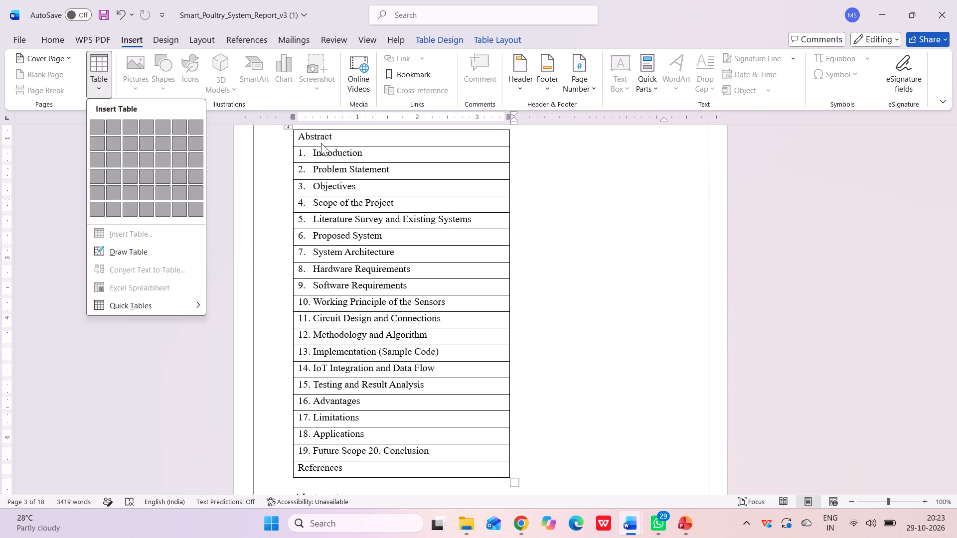
pyautogui.moveTo(296, 135); pyautogui.dragTo(380, 474)
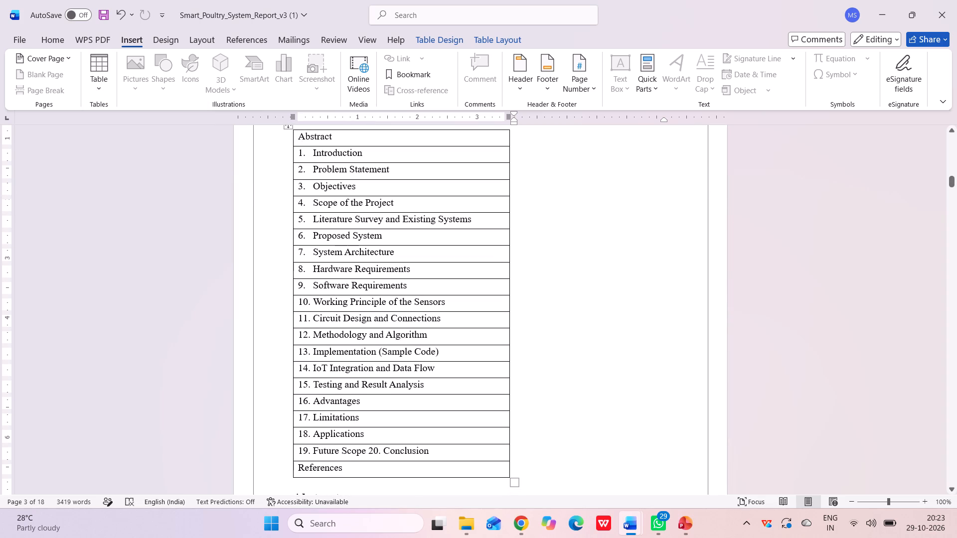
pyautogui.scroll(1, 374, 381)
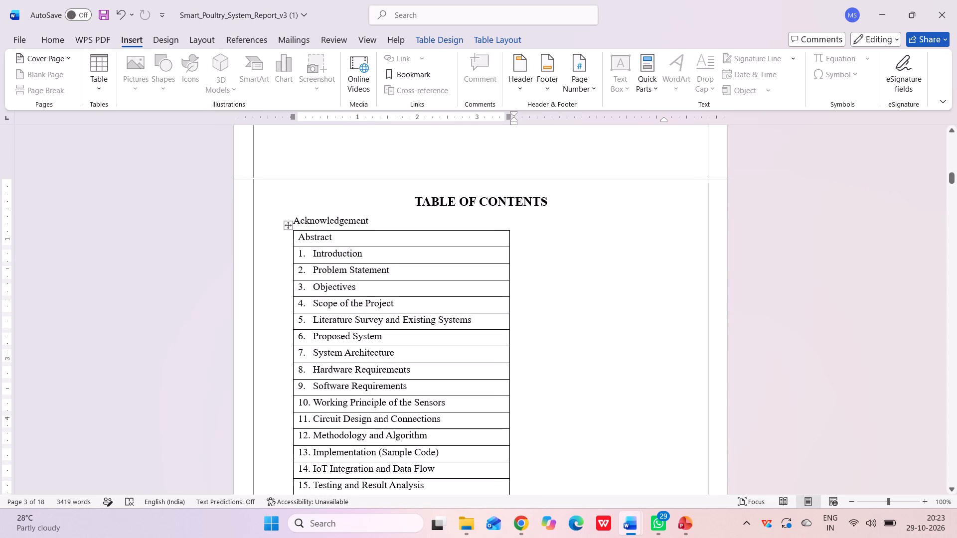
pyautogui.moveTo(300, 235); pyautogui.dragTo(416, 323)
pyautogui.click(108, 82)
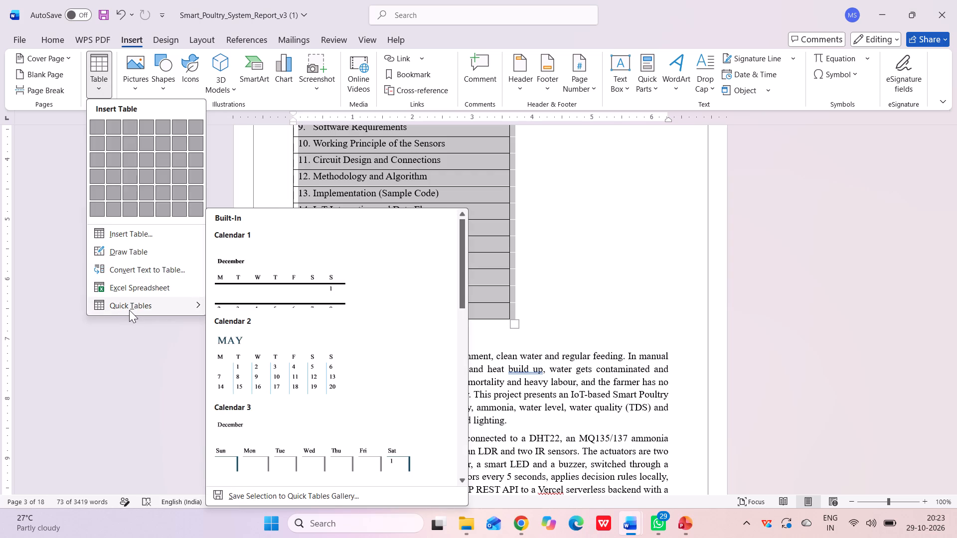
pyautogui.scroll(-4, 297, 305)
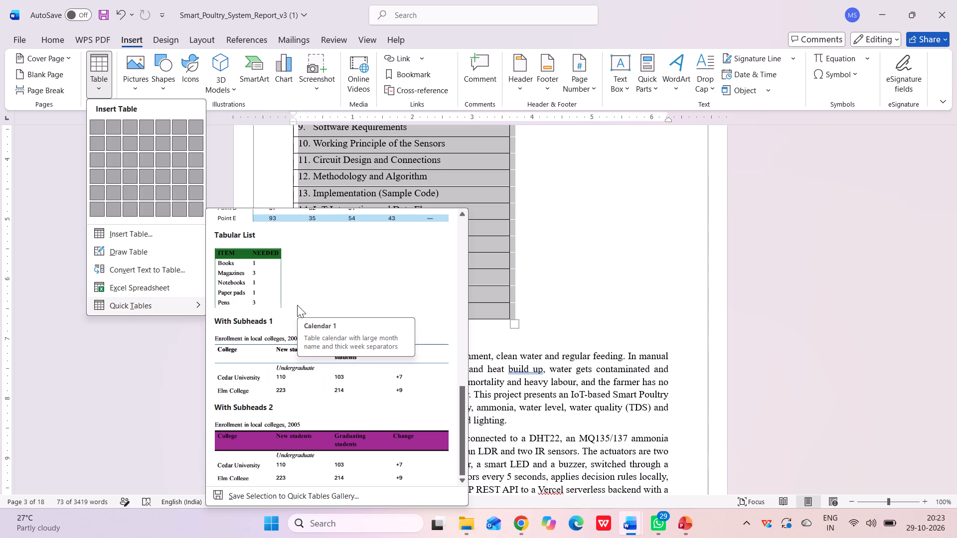
pyautogui.scroll(-1, 297, 305)
pyautogui.scroll(1, 297, 305)
pyautogui.scroll(-2, 297, 305)
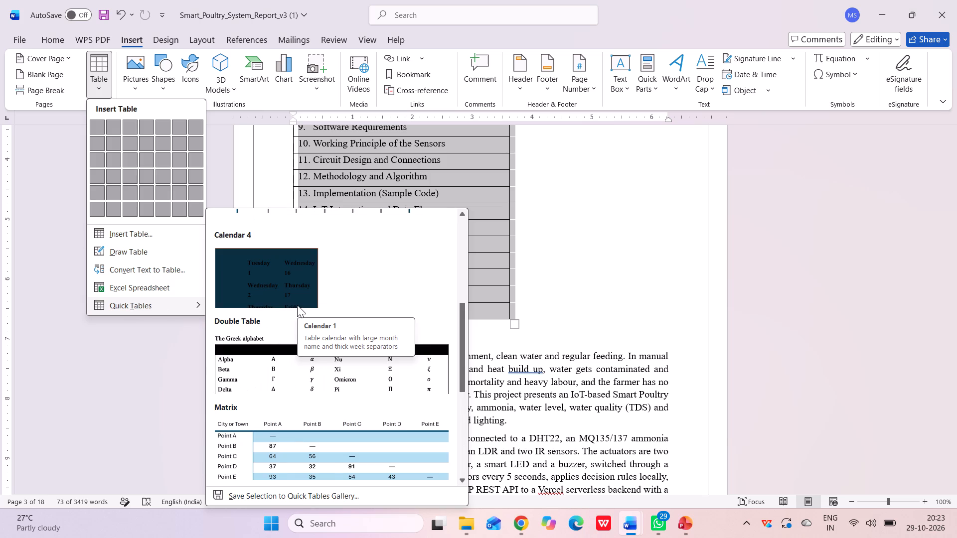
pyautogui.scroll(-4, 297, 305)
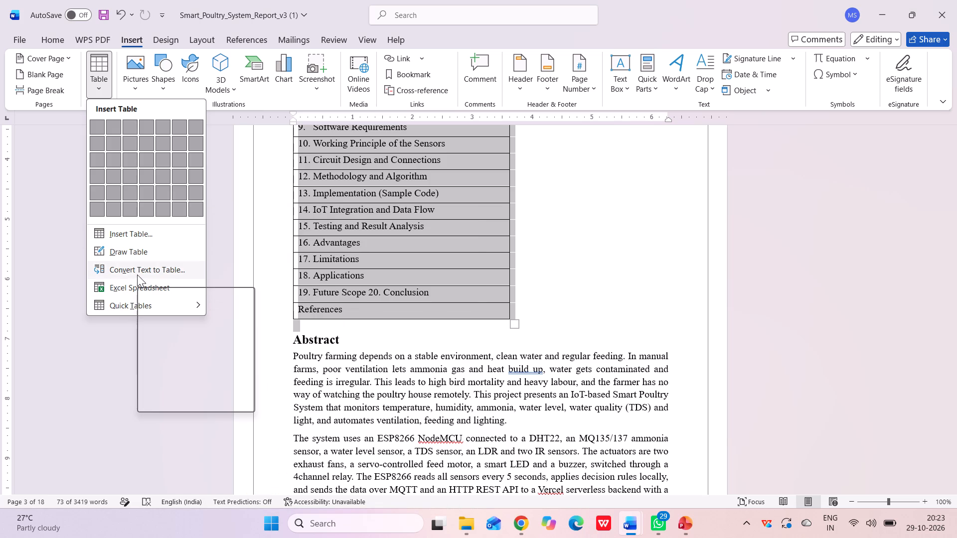
# Insert a table around the selected one-column contents table, enclosing the entries from Abstract through References.
pyautogui.click(137, 274)
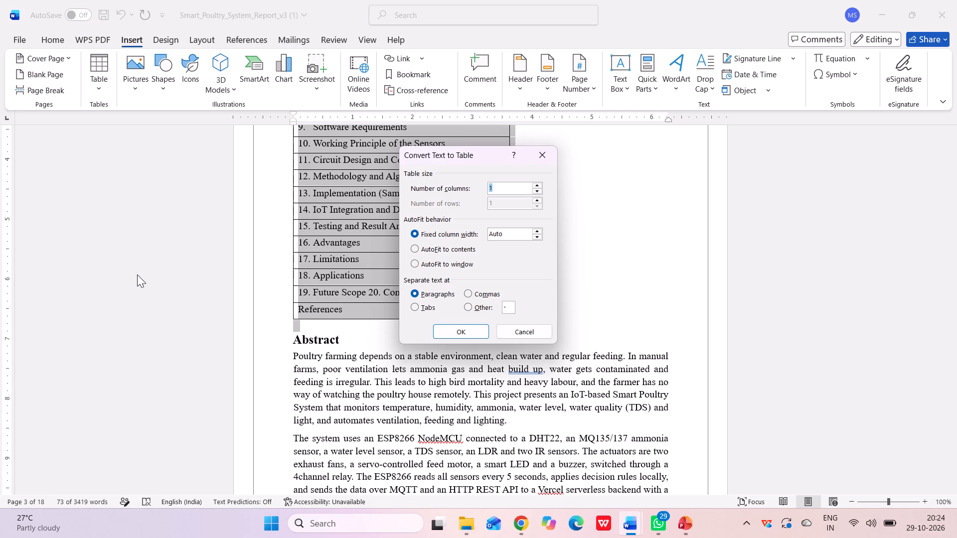
pyautogui.click(547, 160)
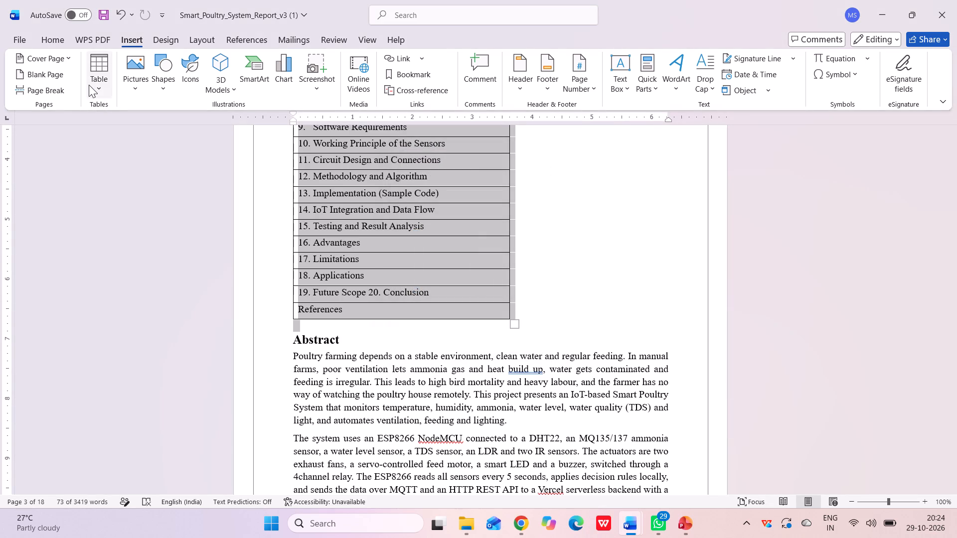
pyautogui.click(89, 85)
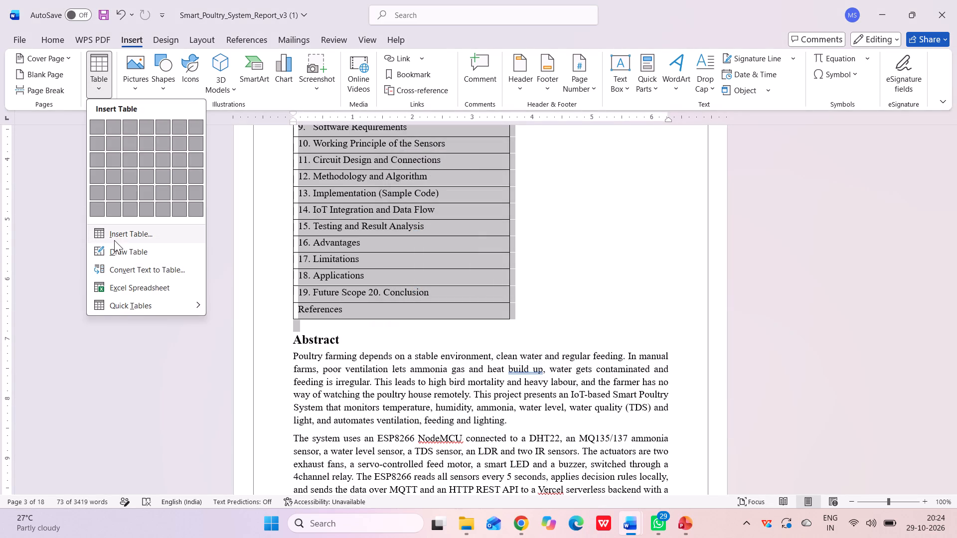
pyautogui.click(114, 246)
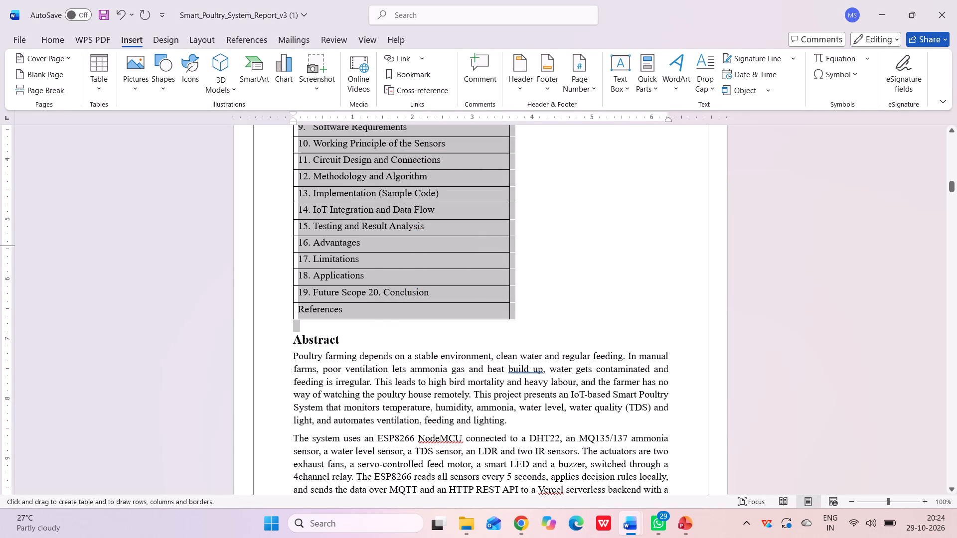
pyautogui.click(104, 89)
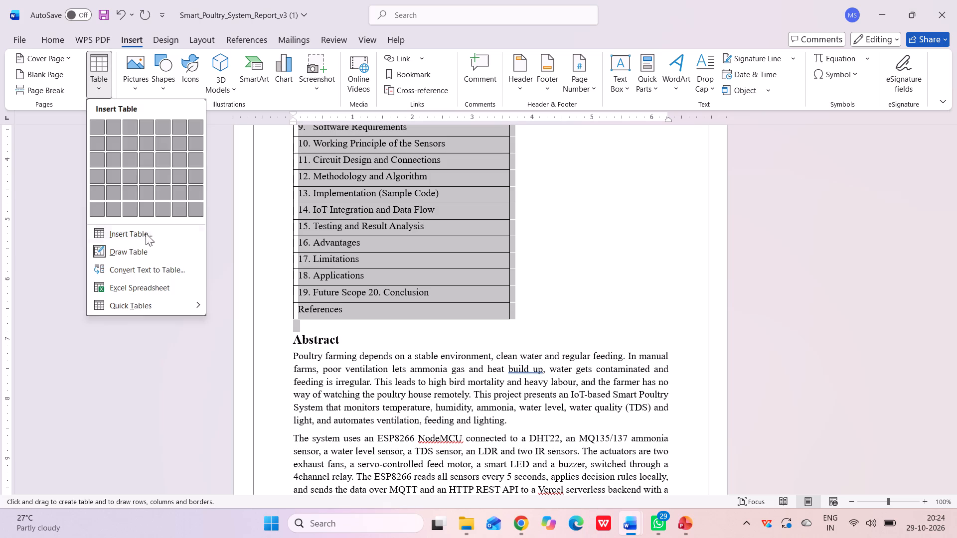
pyautogui.click(132, 238)
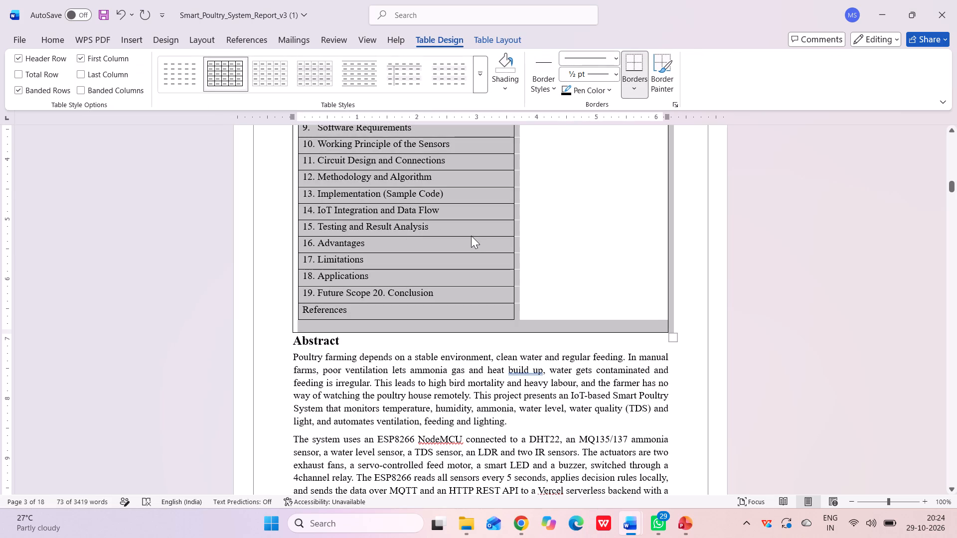
pyautogui.scroll(1, 471, 236)
pyautogui.hscroll(1, 471, 236)
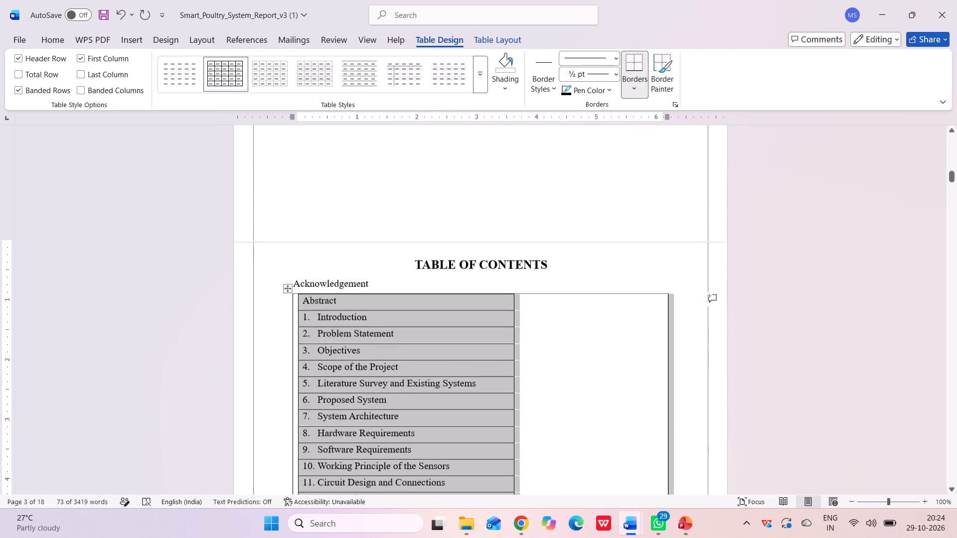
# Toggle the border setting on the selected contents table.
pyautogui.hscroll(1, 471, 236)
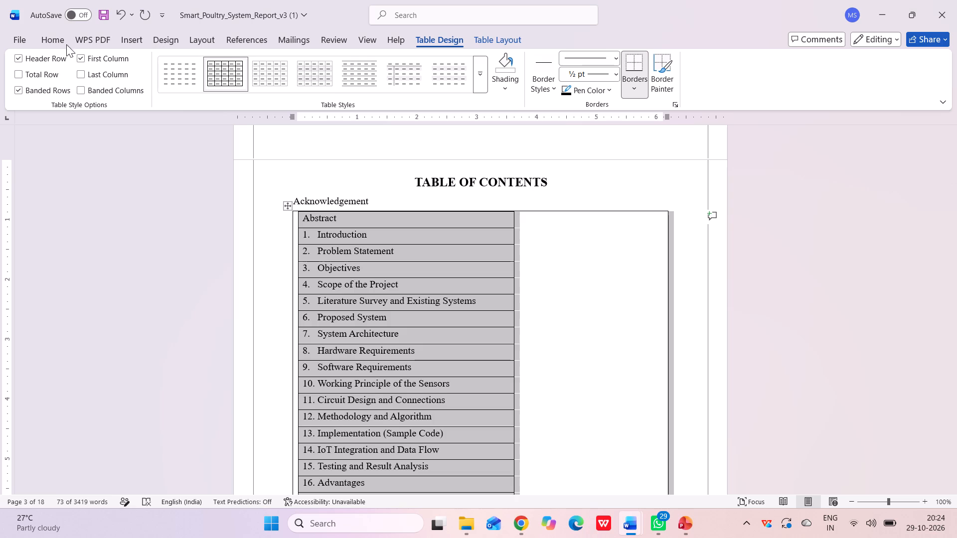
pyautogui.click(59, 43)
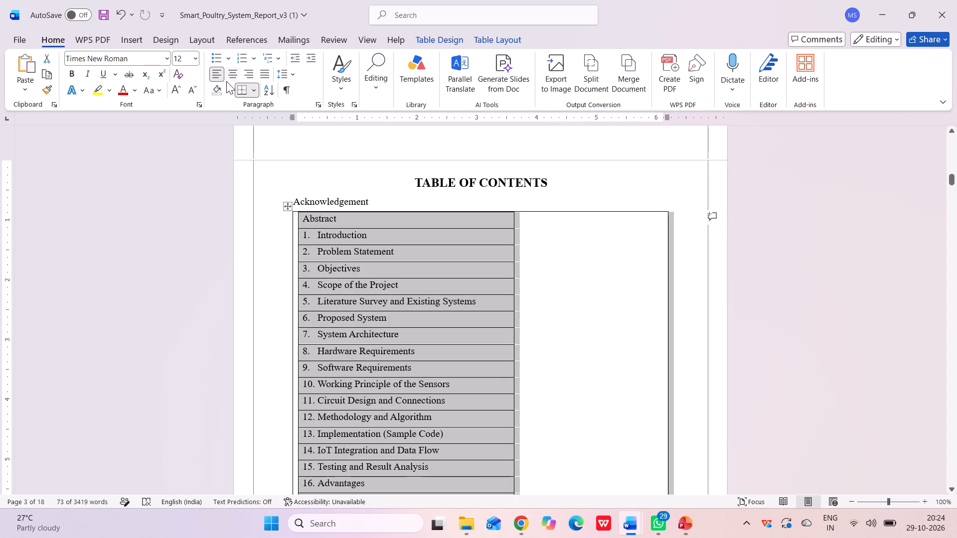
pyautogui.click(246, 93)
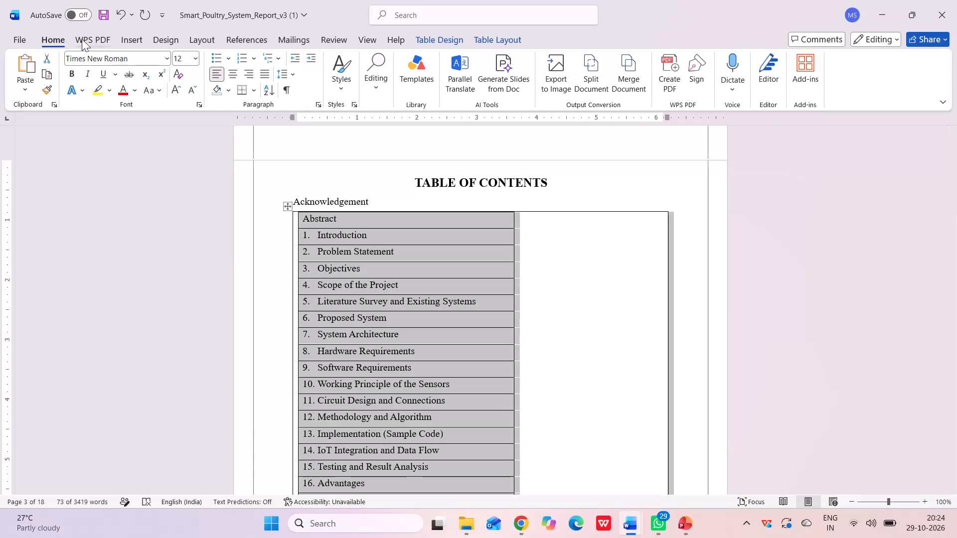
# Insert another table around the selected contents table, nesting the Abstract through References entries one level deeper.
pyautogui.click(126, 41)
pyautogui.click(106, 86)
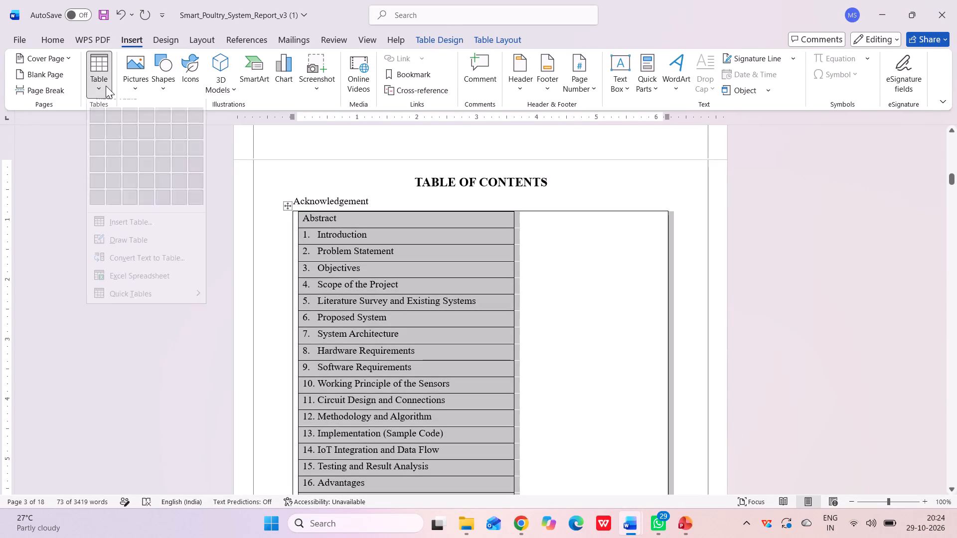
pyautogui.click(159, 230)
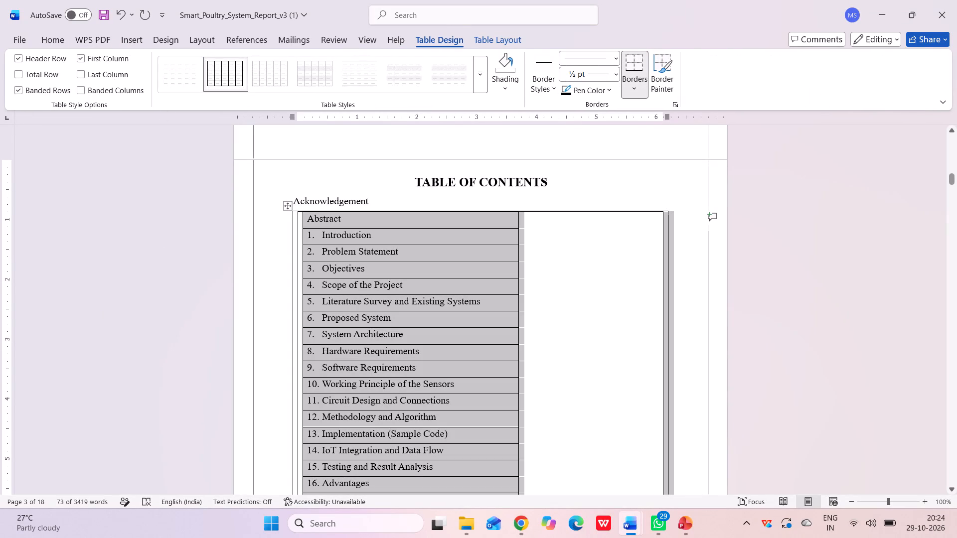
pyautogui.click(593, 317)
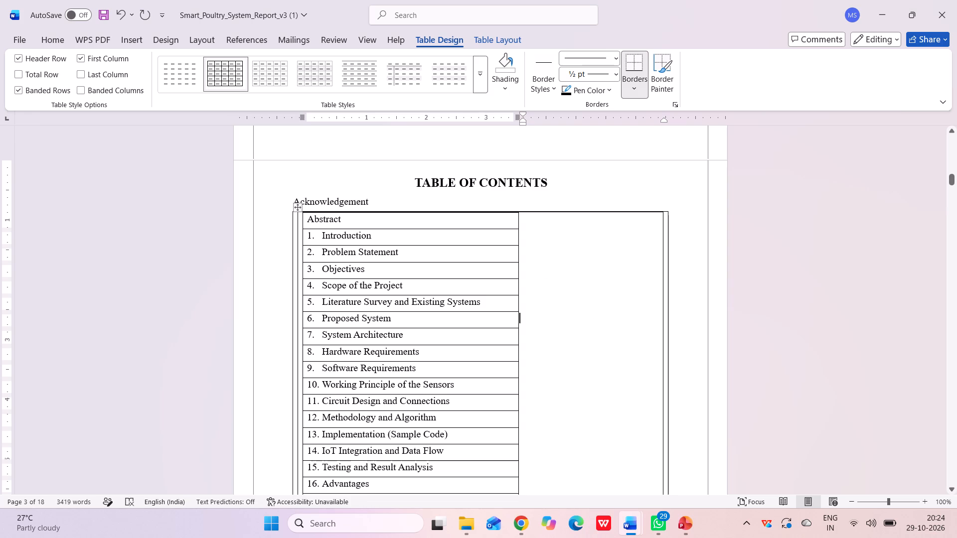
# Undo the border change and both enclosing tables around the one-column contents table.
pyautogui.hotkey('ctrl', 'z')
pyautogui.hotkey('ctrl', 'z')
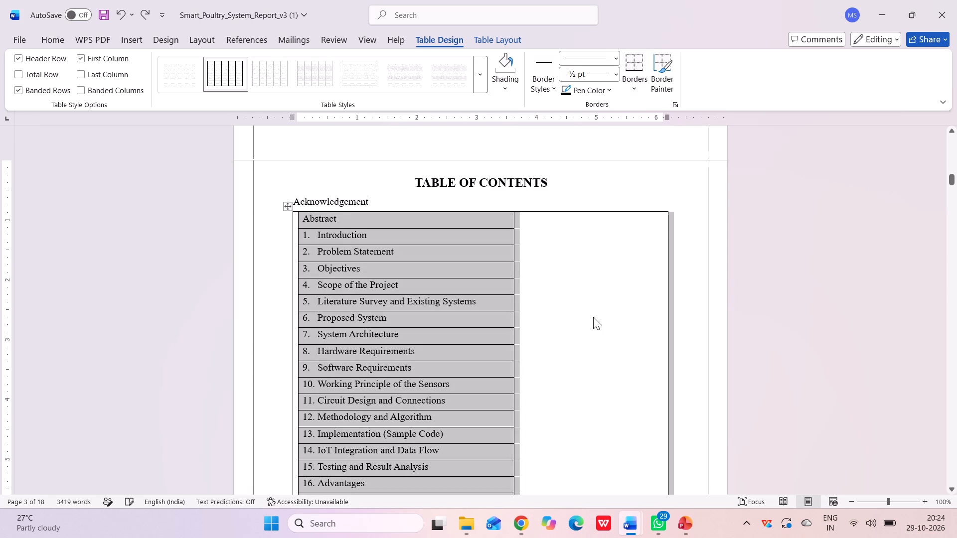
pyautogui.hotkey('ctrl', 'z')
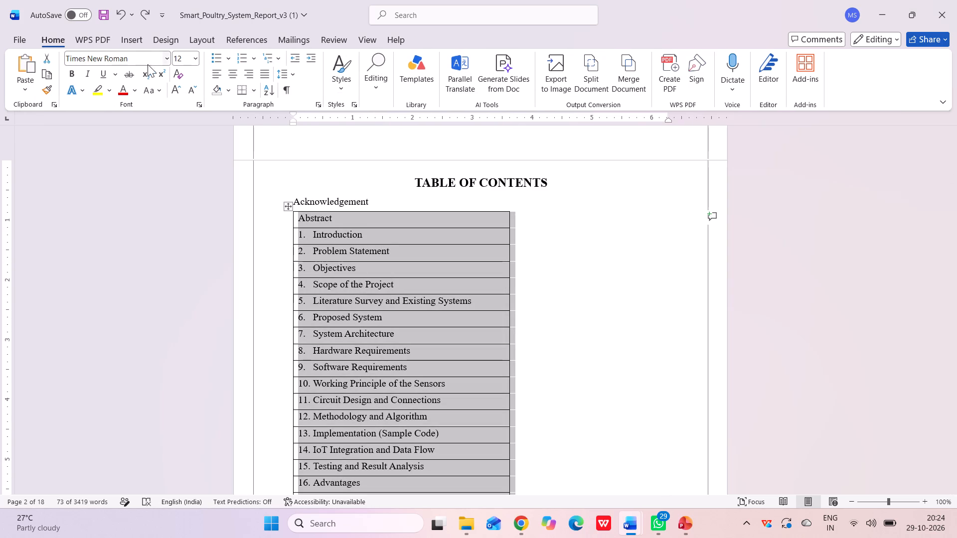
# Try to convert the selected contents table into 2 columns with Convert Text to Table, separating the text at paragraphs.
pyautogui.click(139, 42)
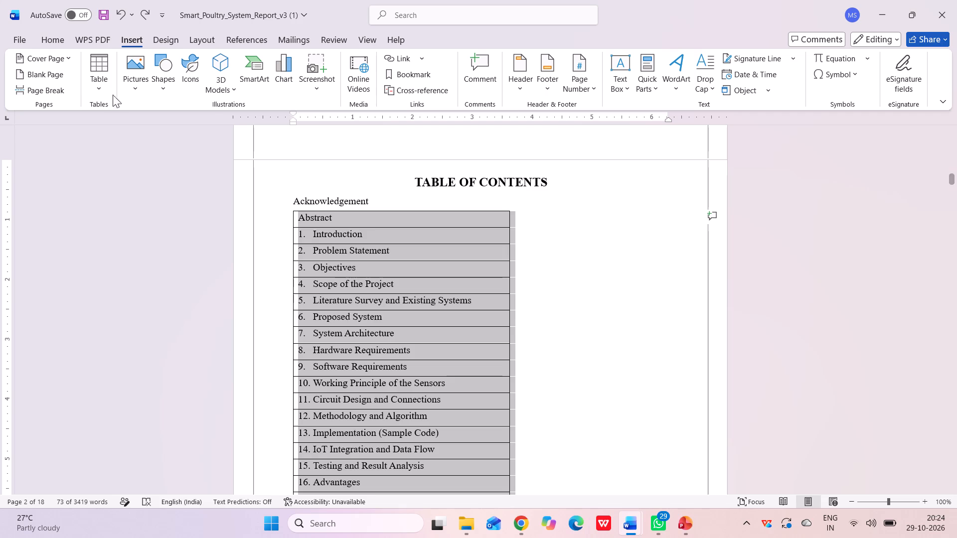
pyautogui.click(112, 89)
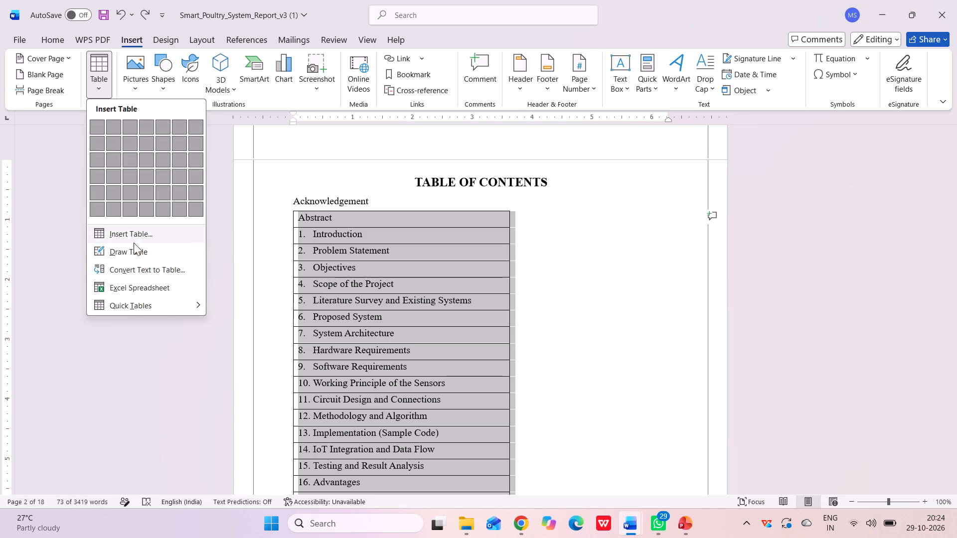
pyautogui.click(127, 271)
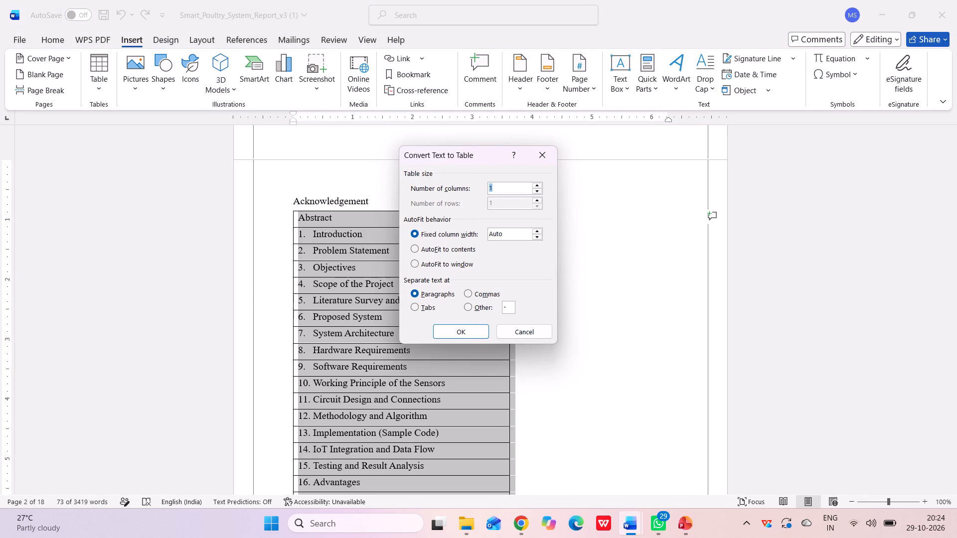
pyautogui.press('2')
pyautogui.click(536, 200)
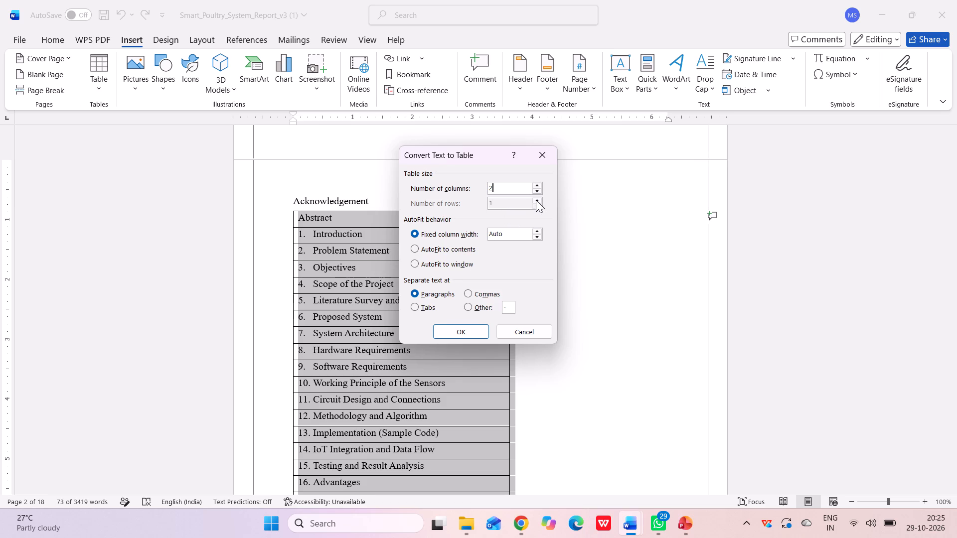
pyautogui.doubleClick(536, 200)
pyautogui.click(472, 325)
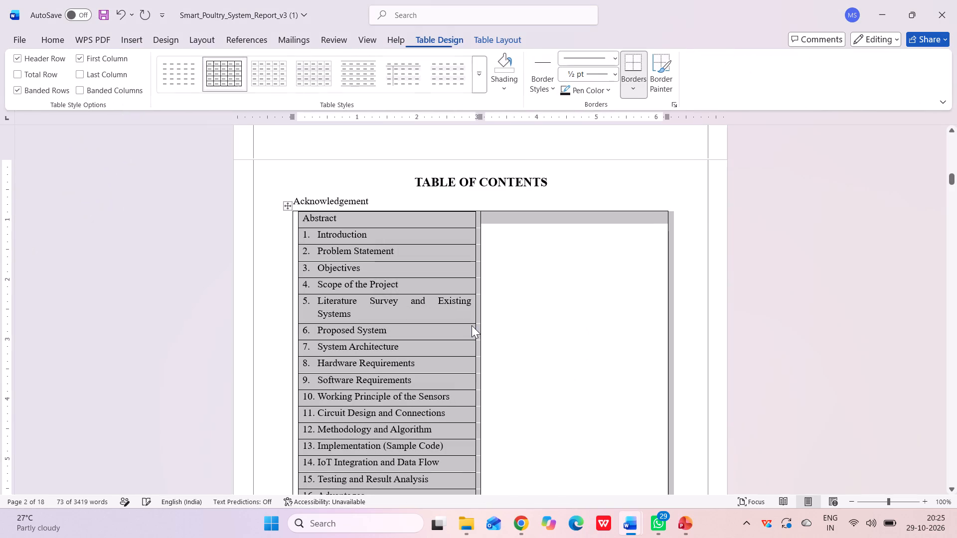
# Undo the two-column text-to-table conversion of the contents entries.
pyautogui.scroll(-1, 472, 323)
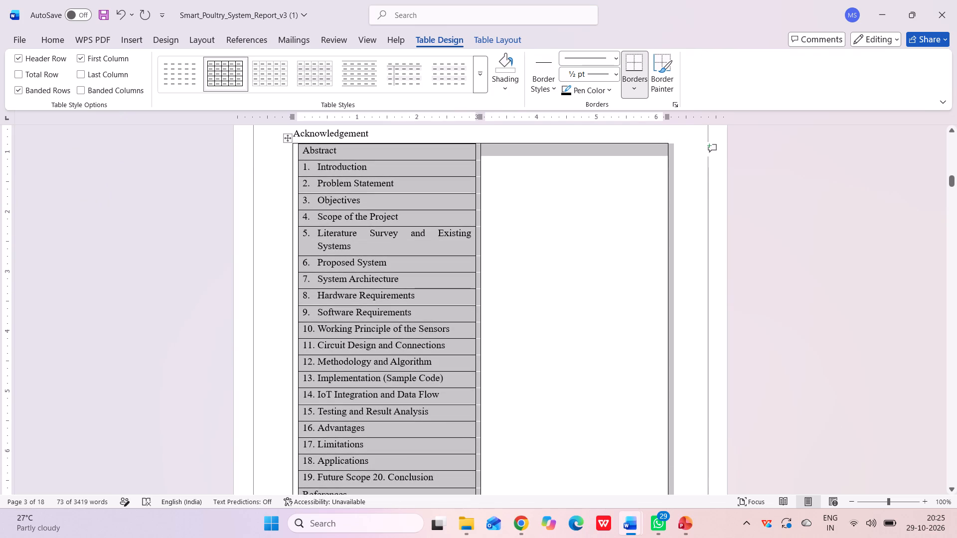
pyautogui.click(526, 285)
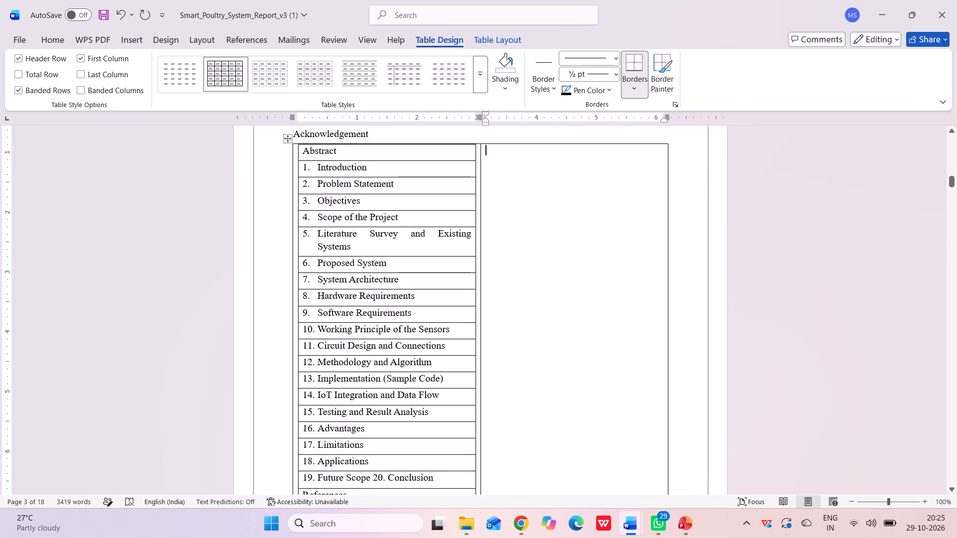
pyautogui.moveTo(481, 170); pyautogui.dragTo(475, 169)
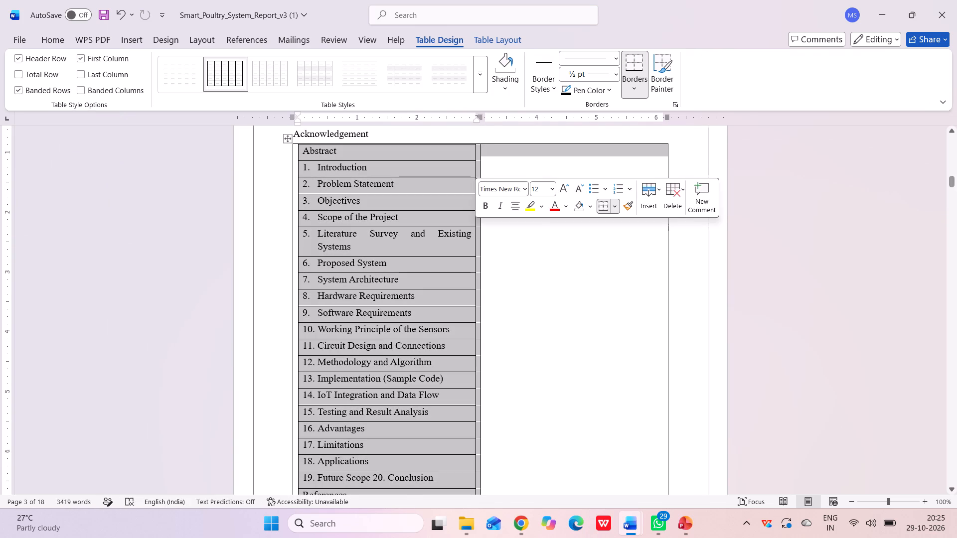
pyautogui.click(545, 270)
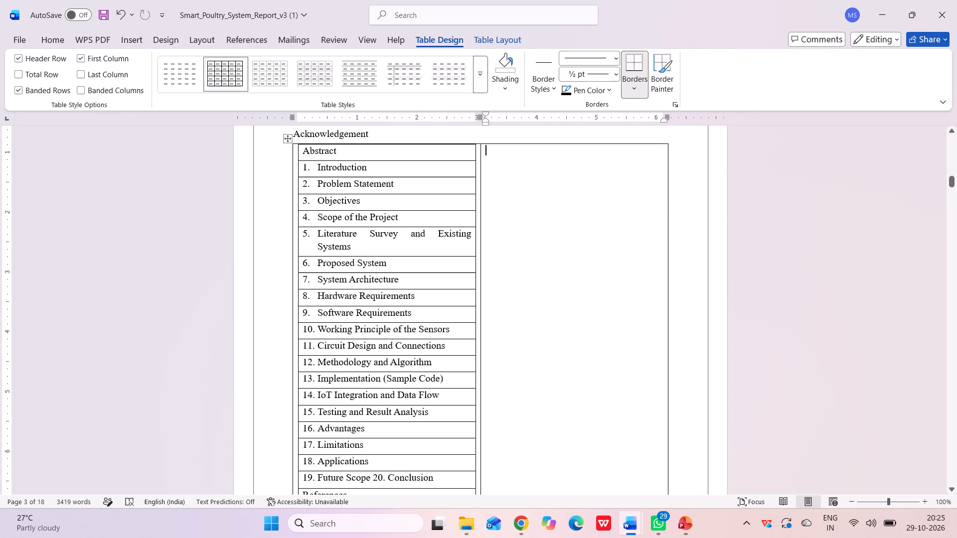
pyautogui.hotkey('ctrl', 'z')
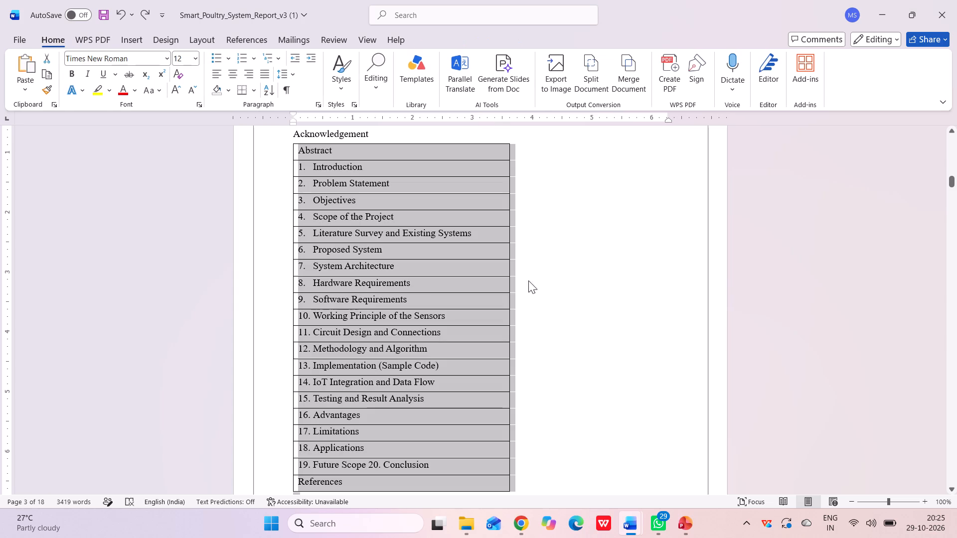
# Widen the one-column contents table to about 6.2 inches by moving its outer edge outward.
pyautogui.click(537, 294)
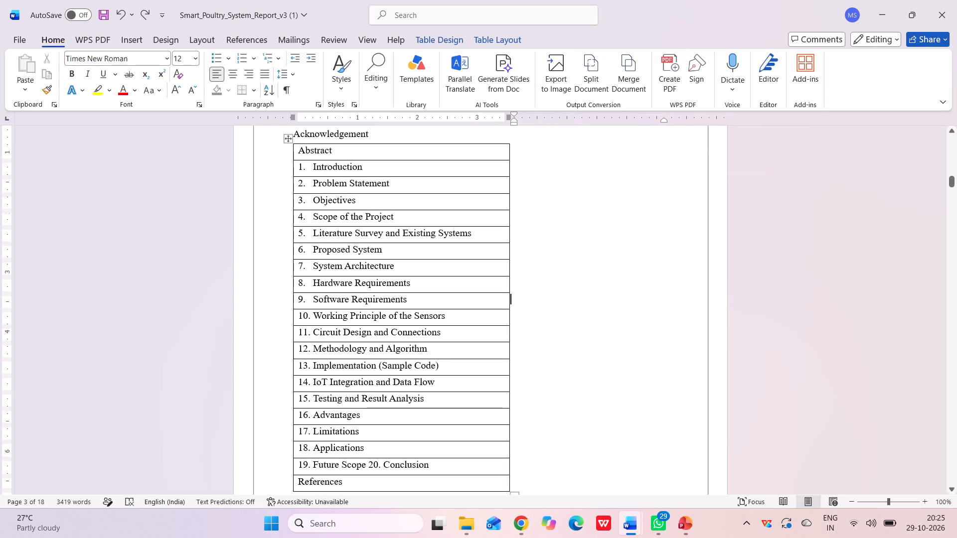
pyautogui.moveTo(509, 307); pyautogui.dragTo(606, 310)
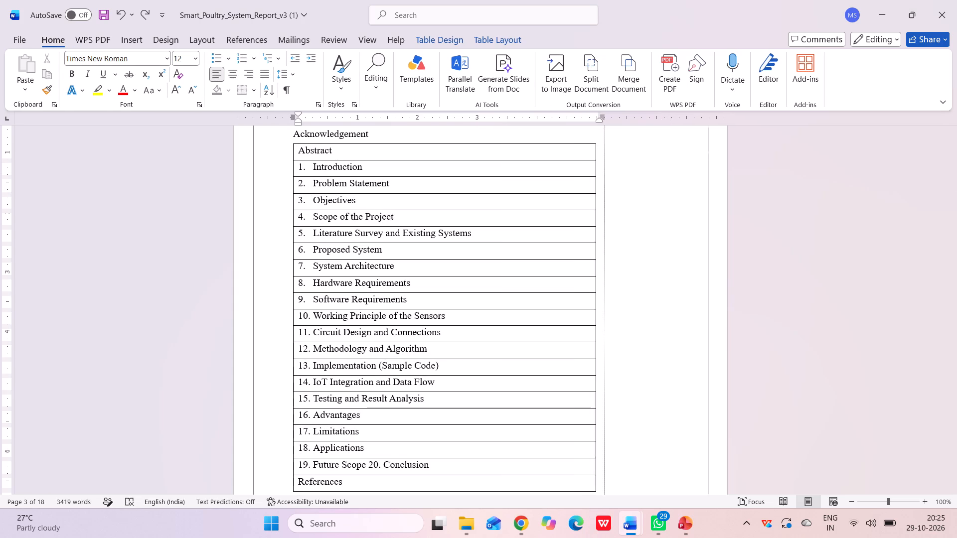
pyautogui.moveTo(606, 310); pyautogui.dragTo(667, 302)
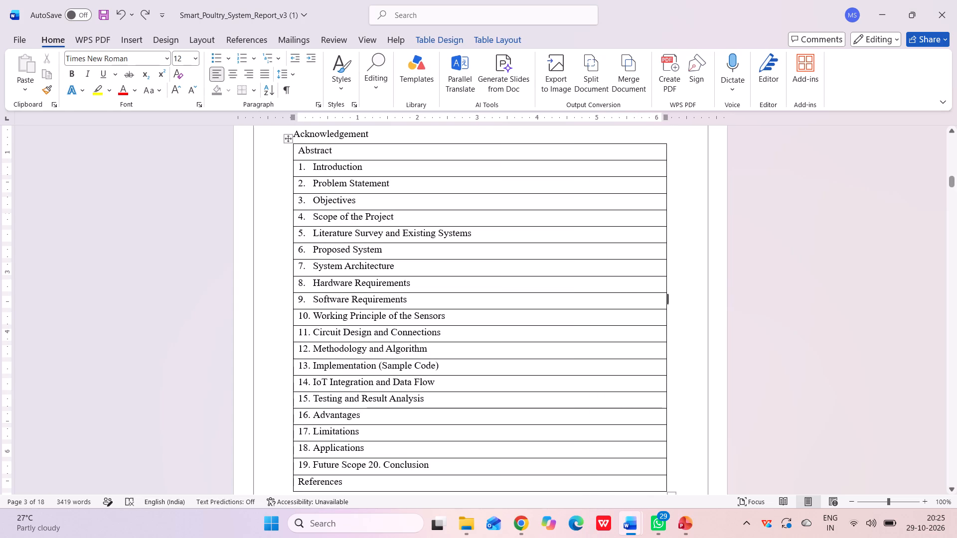
# Draw a vertical divider through all rows of the contents table, making the entries column 3.75 inches wide beside an empty second column.
pyautogui.click(131, 36)
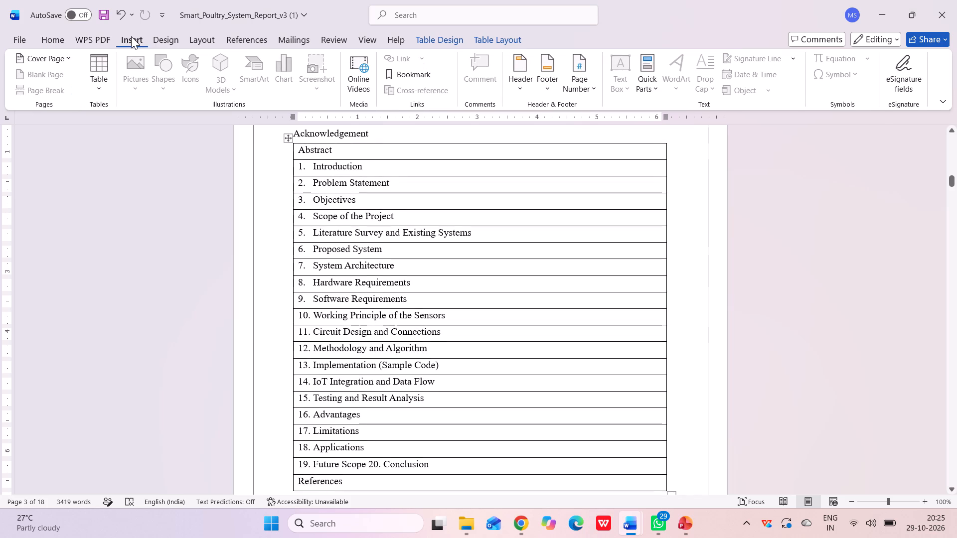
pyautogui.click(107, 82)
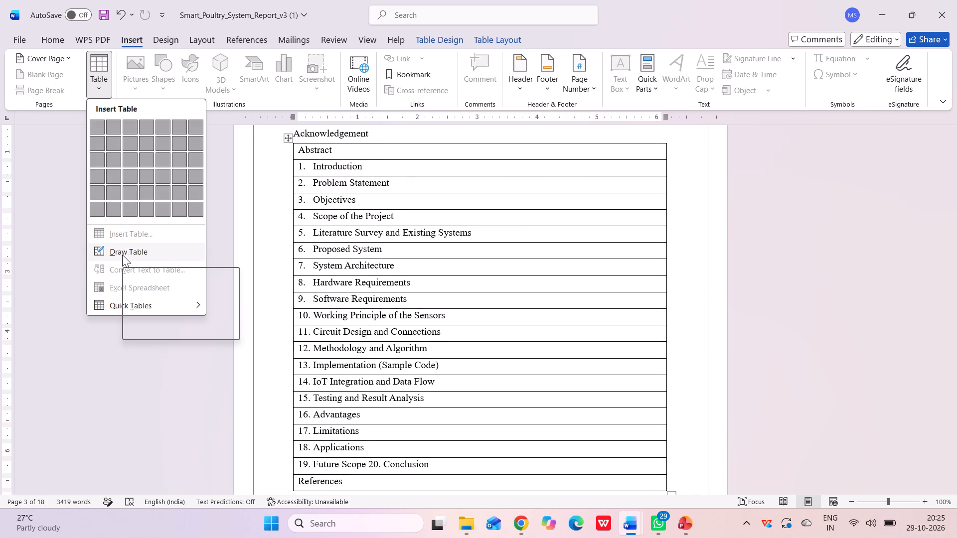
pyautogui.click(145, 244)
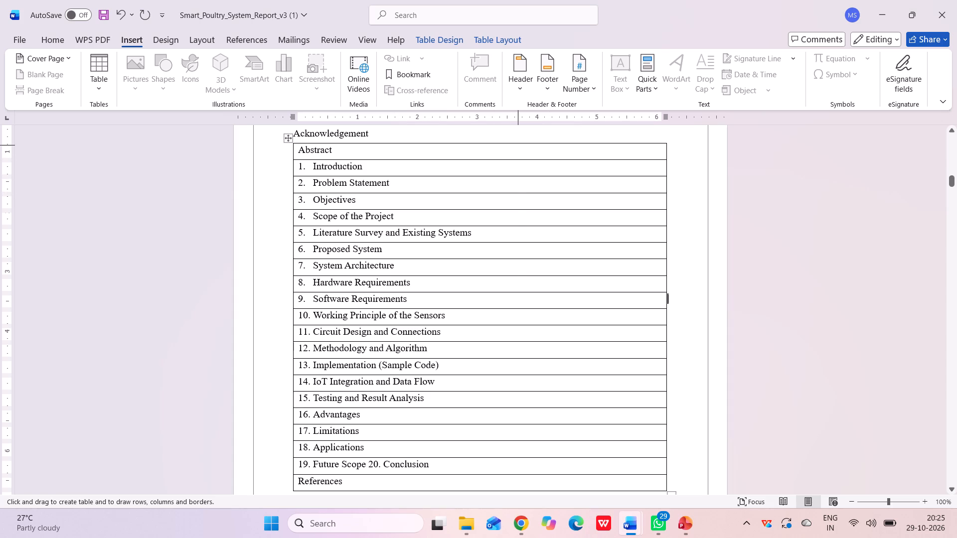
pyautogui.moveTo(518, 145); pyautogui.dragTo(509, 499)
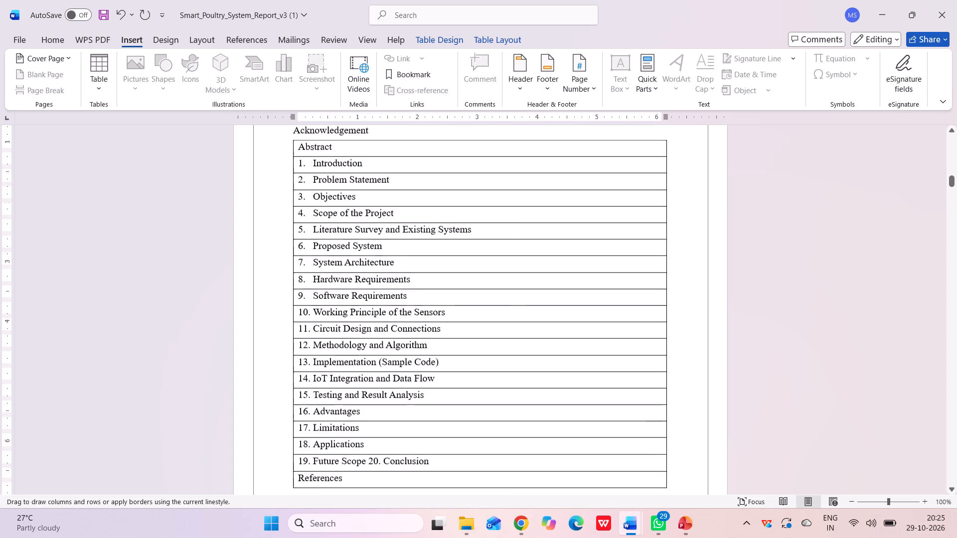
pyautogui.moveTo(509, 499); pyautogui.dragTo(525, 283)
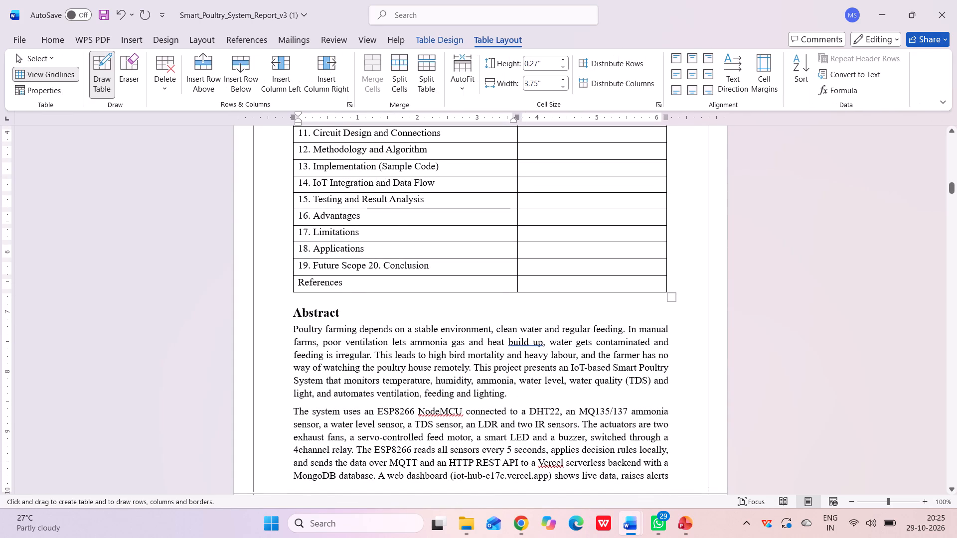
pyautogui.scroll(2, 525, 283)
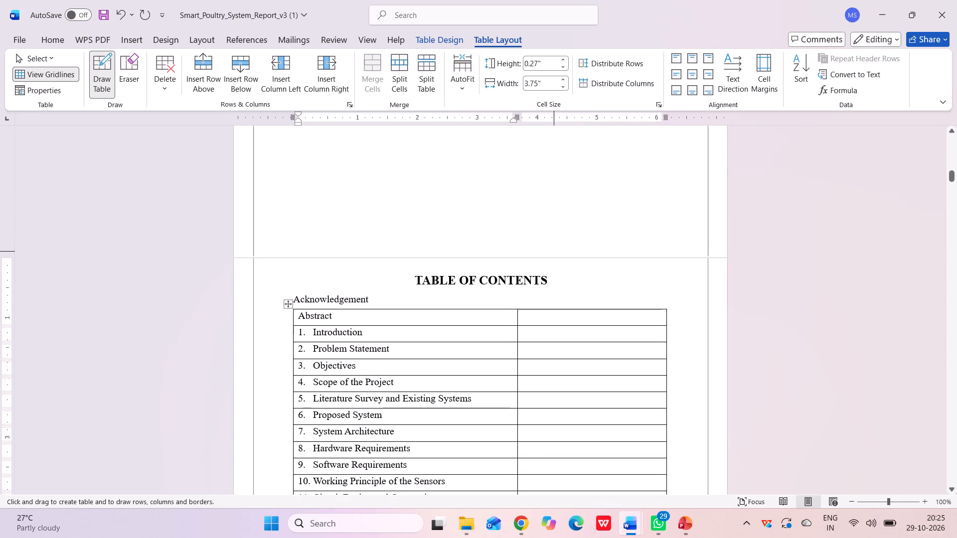
pyautogui.click(100, 54)
# Add five spaces in the empty second-column cell beside the Abstract entry of the contents table.
pyautogui.scroll(-1, 366, 302)
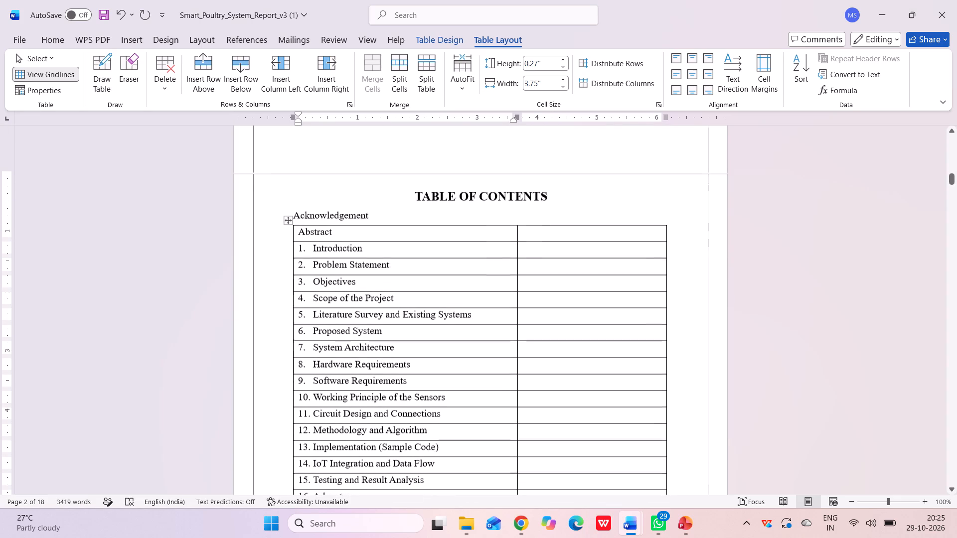
pyautogui.scroll(-1, 366, 302)
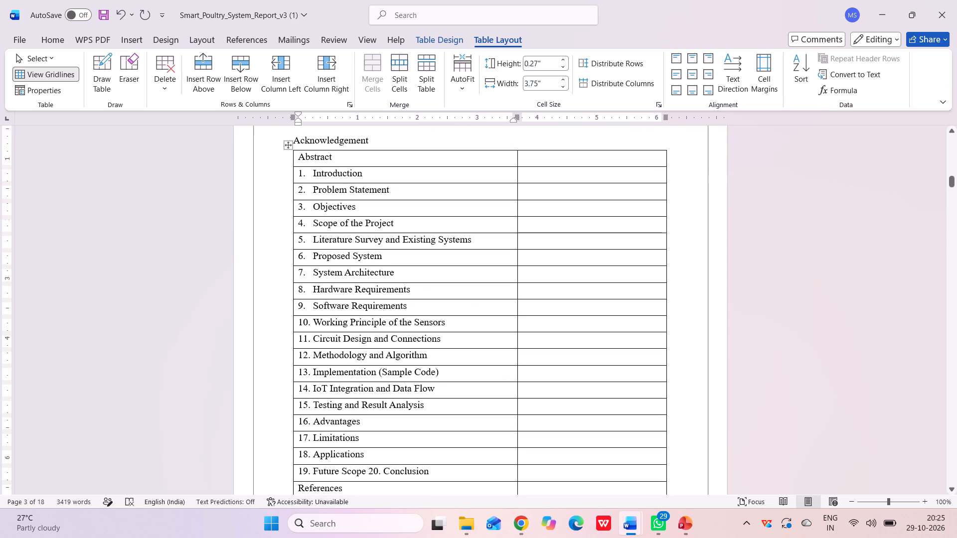
pyautogui.scroll(-1, 366, 302)
pyautogui.scroll(1, 366, 302)
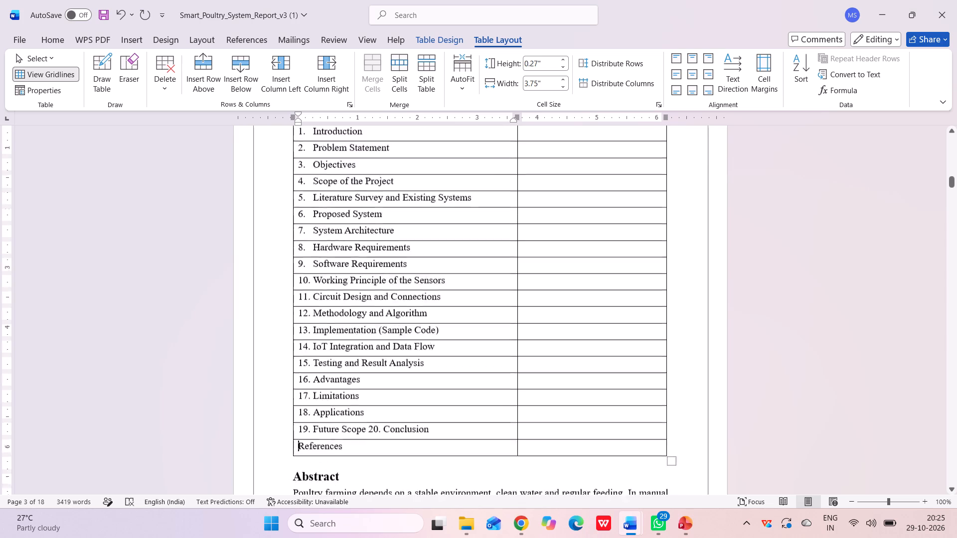
pyautogui.scroll(1, 366, 302)
pyautogui.scroll(-1, 366, 302)
pyautogui.scroll(1, 366, 302)
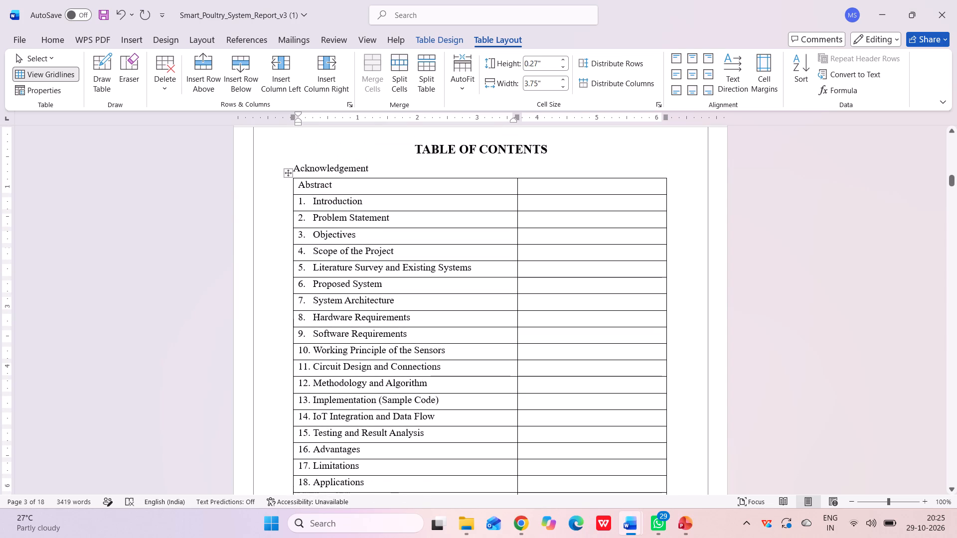
pyautogui.click(539, 183)
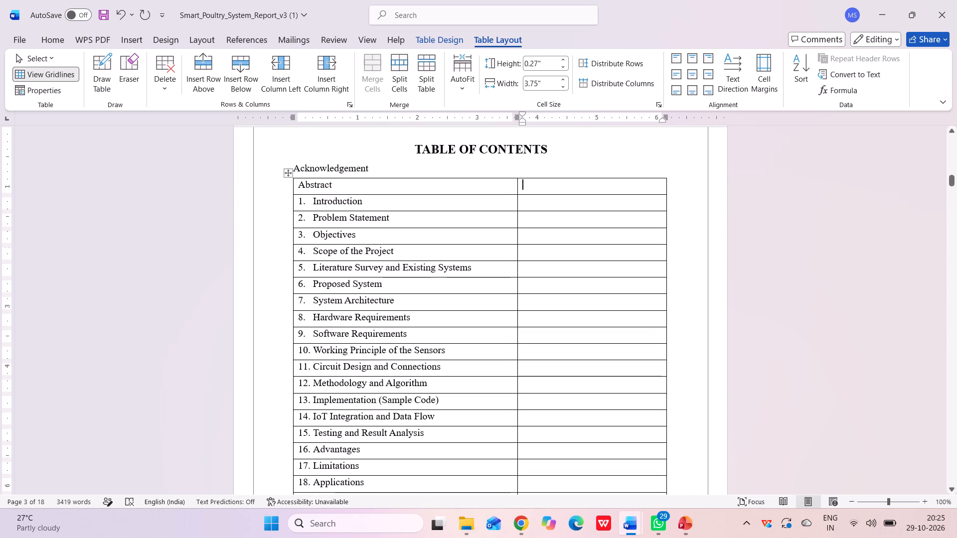
pyautogui.press('space')
pyautogui.press('space')
pyautogui.press('space')
pyautogui.press('space')
pyautogui.press('space')
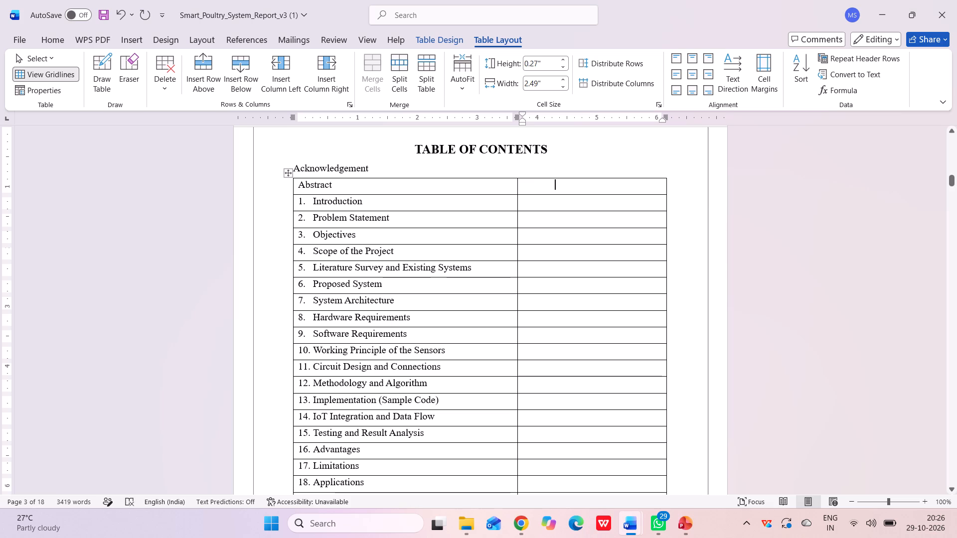
# Move the contents table's column divider outward to make the entries column about 4.9 inches wide and narrow the empty column.
pyautogui.moveTo(519, 310); pyautogui.dragTo(527, 309)
pyautogui.moveTo(518, 301); pyautogui.dragTo(535, 300)
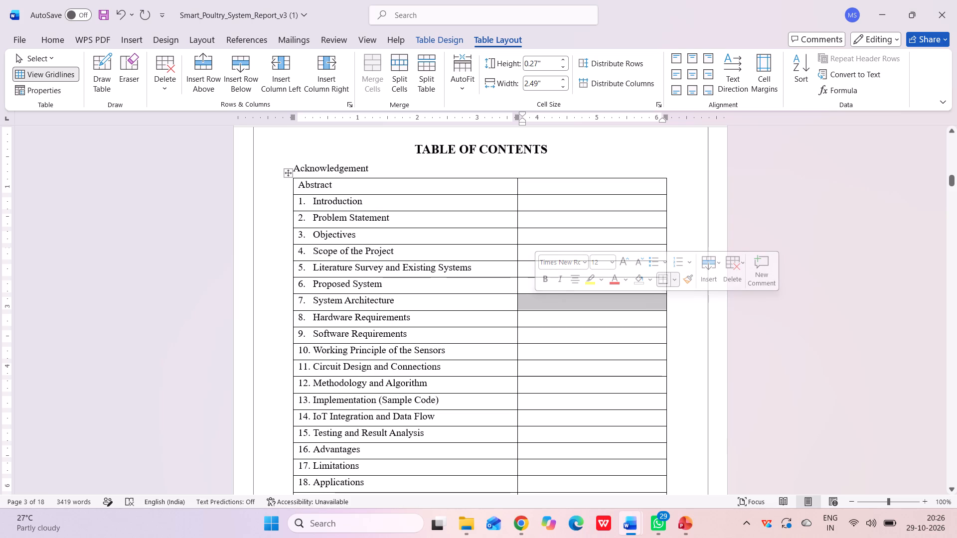
pyautogui.moveTo(517, 318); pyautogui.dragTo(572, 315)
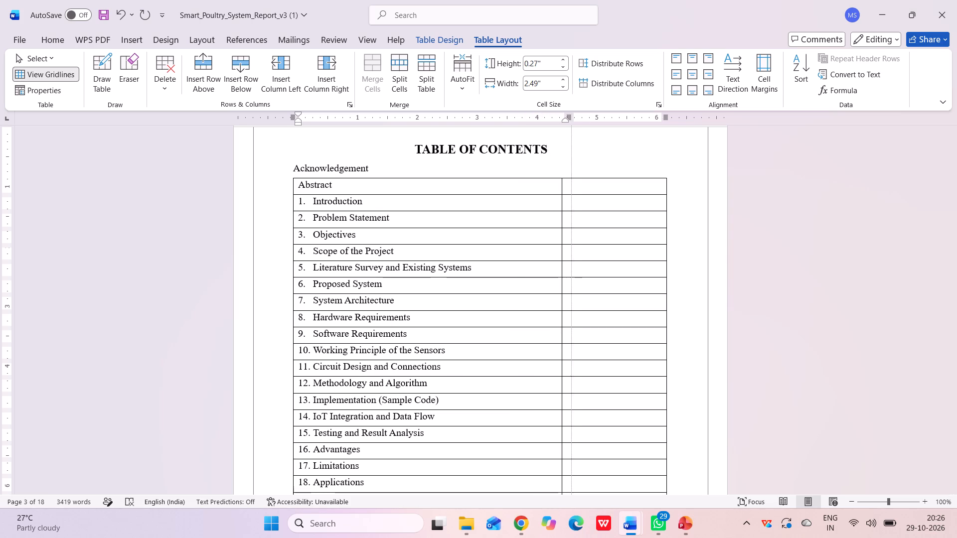
pyautogui.moveTo(572, 315); pyautogui.dragTo(584, 314)
pyautogui.click(691, 195)
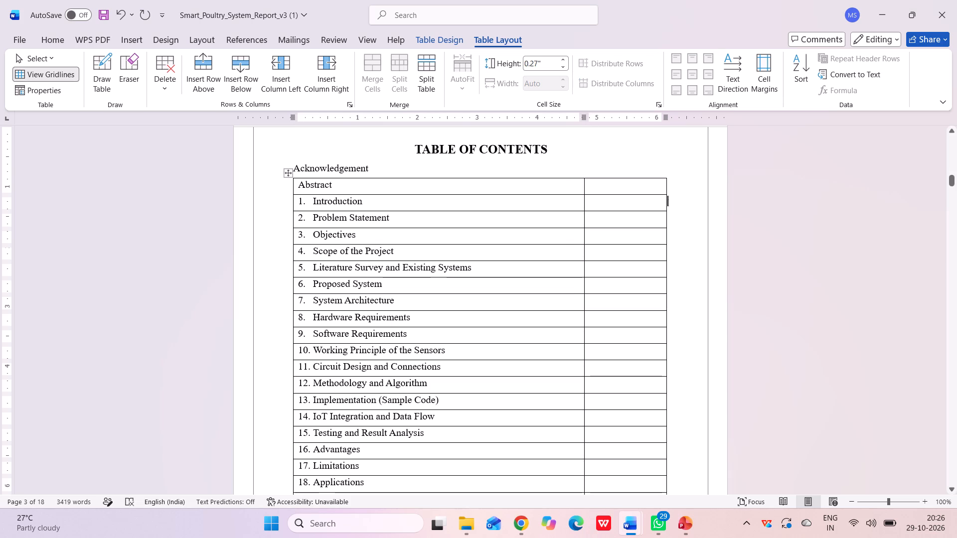
# Insert 16 blank lines between the contents table and the Abstract heading to move the Abstract section onto a new page.
pyautogui.scroll(-1, 491, 313)
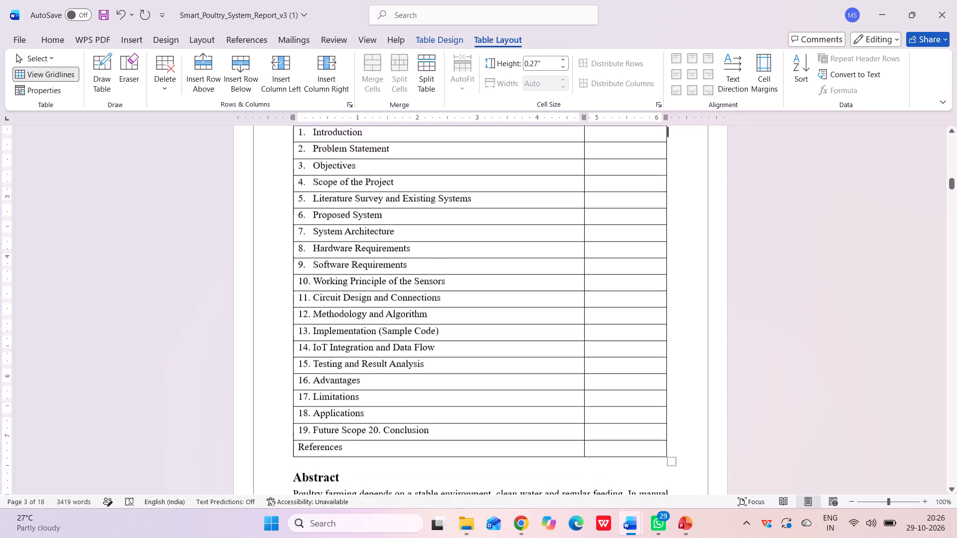
pyautogui.scroll(-2, 491, 313)
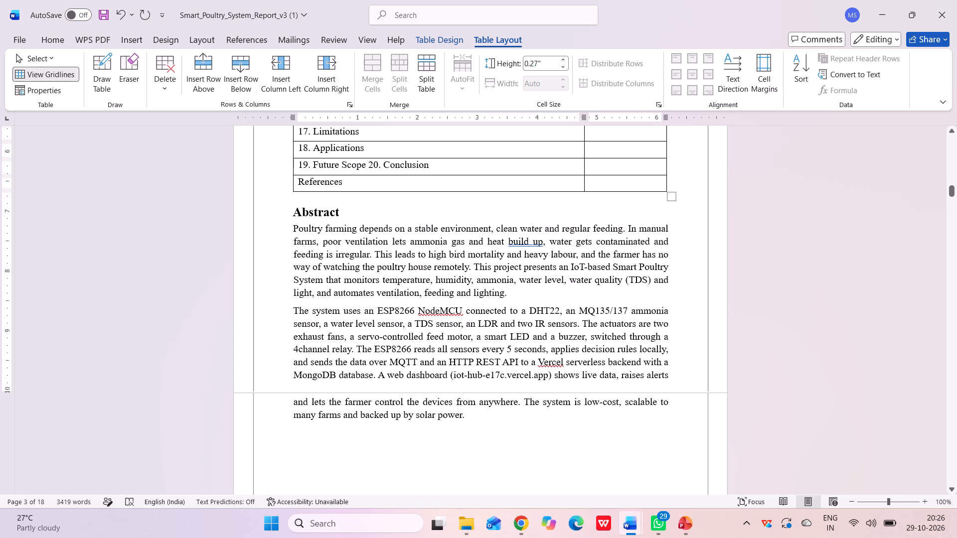
pyautogui.click(318, 196)
pyautogui.press('Return')
pyautogui.press('Return')
pyautogui.press('Return')
pyautogui.press('Return')
pyautogui.press('Return')
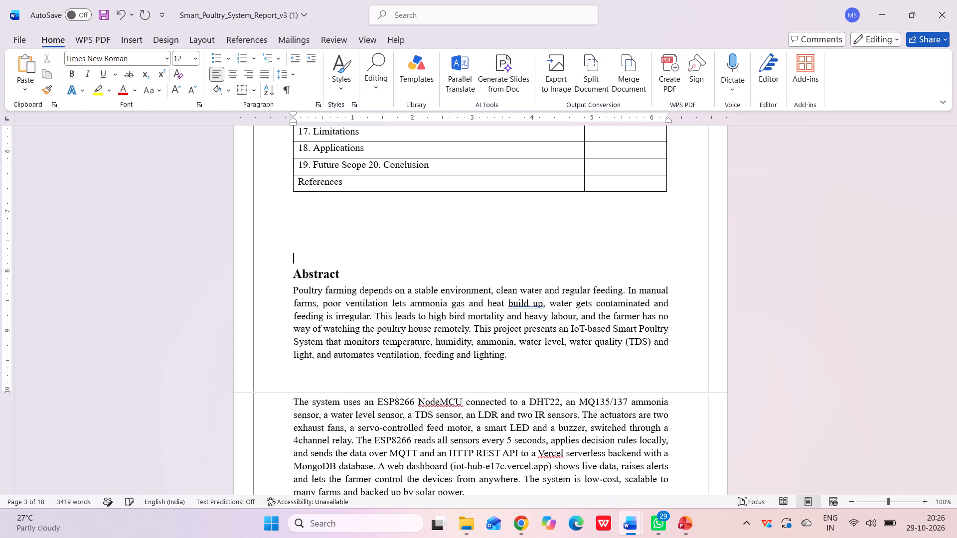
pyautogui.press('Return')
pyautogui.press('Return')
pyautogui.press('Return')
pyautogui.press('Return')
pyautogui.press('Return')
pyautogui.press('Return')
pyautogui.press('Return')
pyautogui.press('Return')
pyautogui.press('Return')
pyautogui.press('Return')
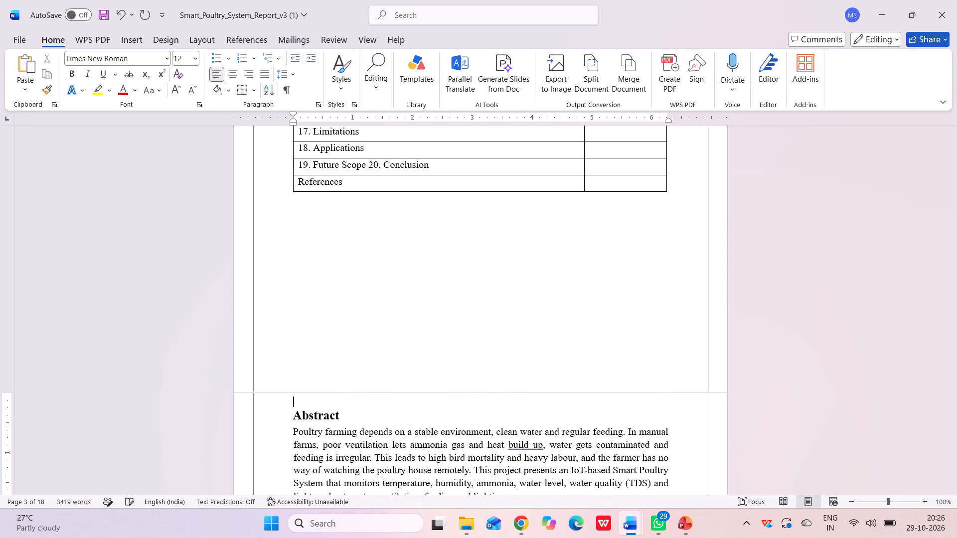
pyautogui.press('Return')
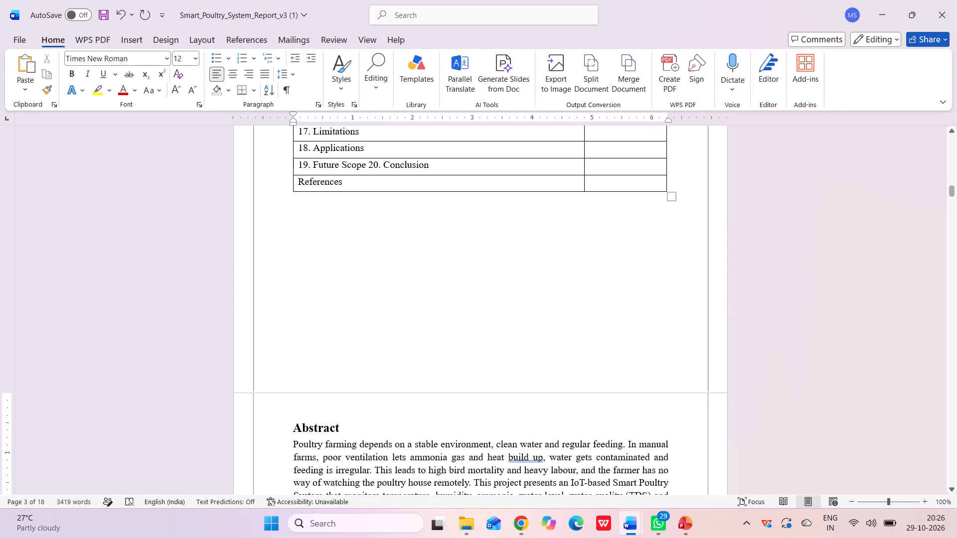
# Examine the page layout from the contents table through the Abstract and Introduction sections.
pyautogui.scroll(5, 310, 293)
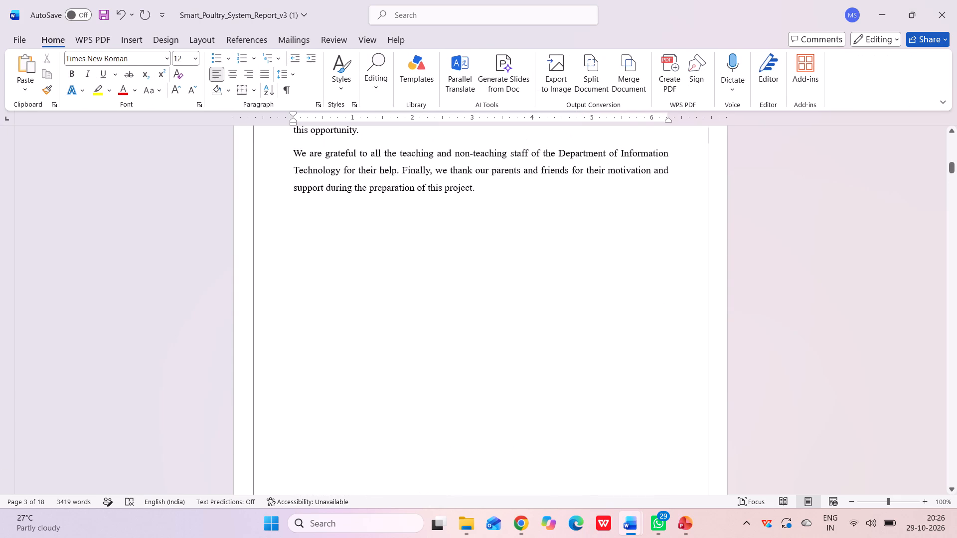
pyautogui.scroll(-4, 310, 293)
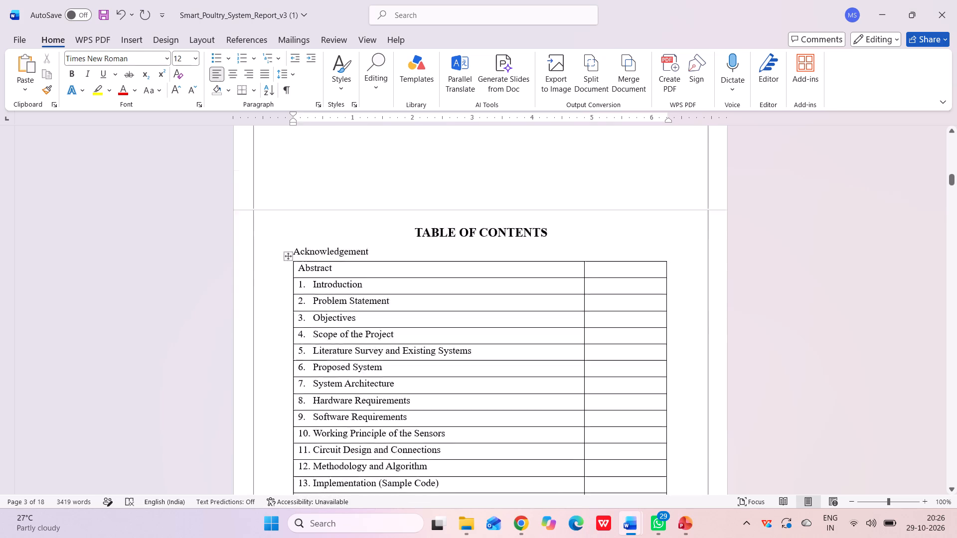
pyautogui.scroll(-2, 310, 293)
pyautogui.scroll(1, 310, 293)
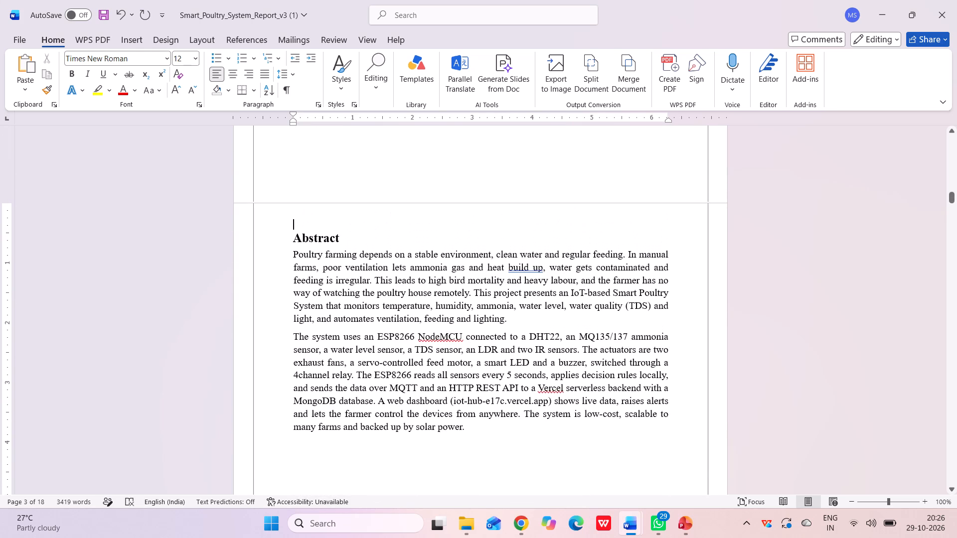
pyautogui.scroll(-3, 310, 293)
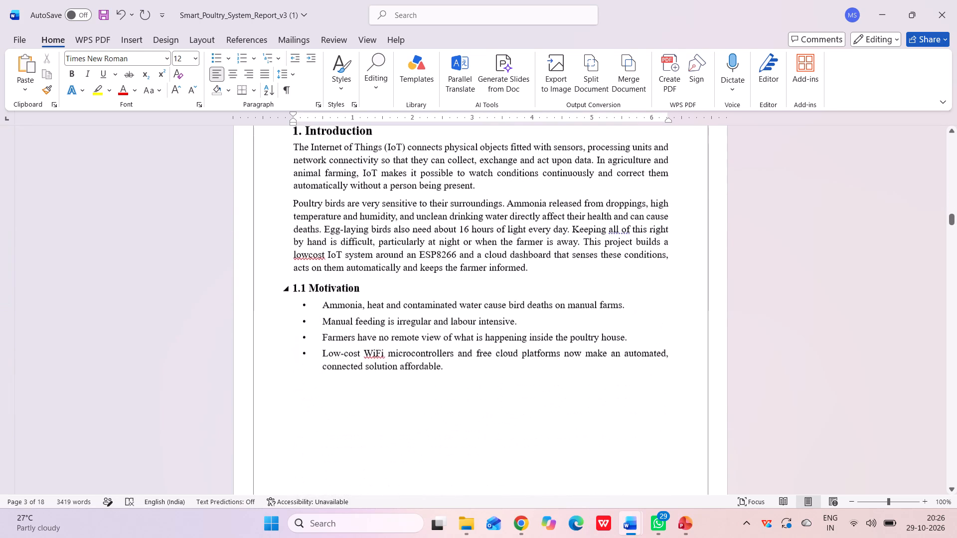
pyautogui.scroll(3, 310, 293)
pyautogui.hscroll(1, 310, 293)
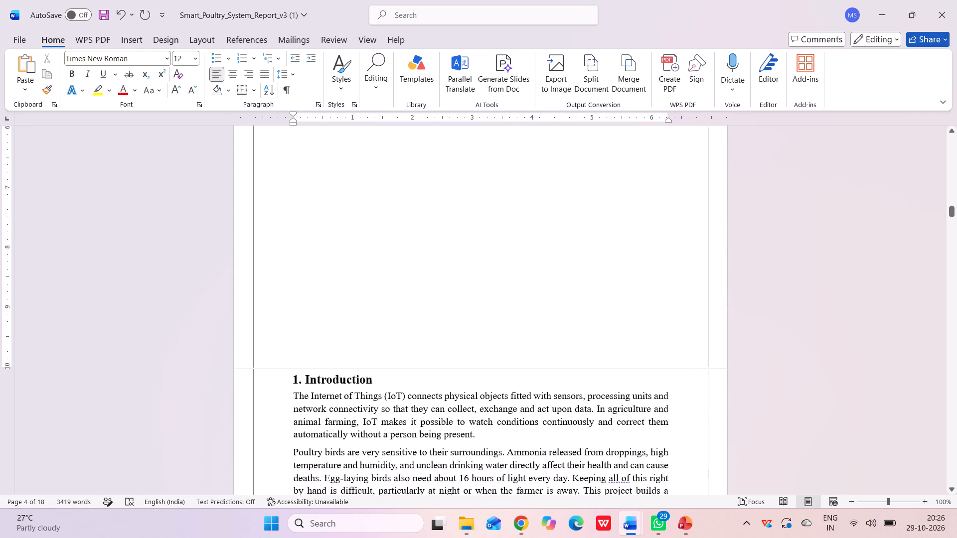
pyautogui.scroll(5, 310, 293)
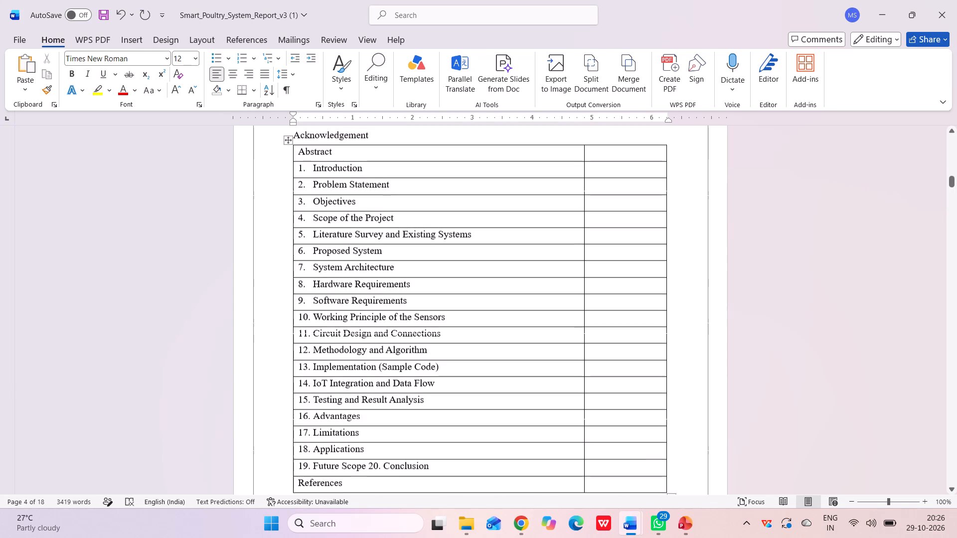
pyautogui.scroll(1, 310, 293)
pyautogui.scroll(-4, 310, 293)
pyautogui.scroll(2, 310, 293)
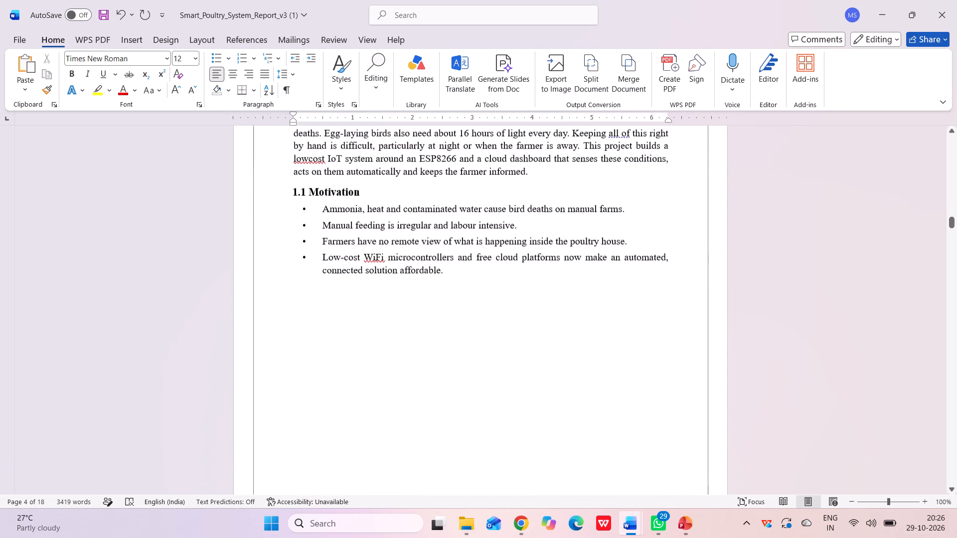
pyautogui.scroll(2, 310, 293)
# Review the rest of the report from the Problem Statement to the last page, checking its tables, diagrams and page breaks.
pyautogui.scroll(-2, 310, 293)
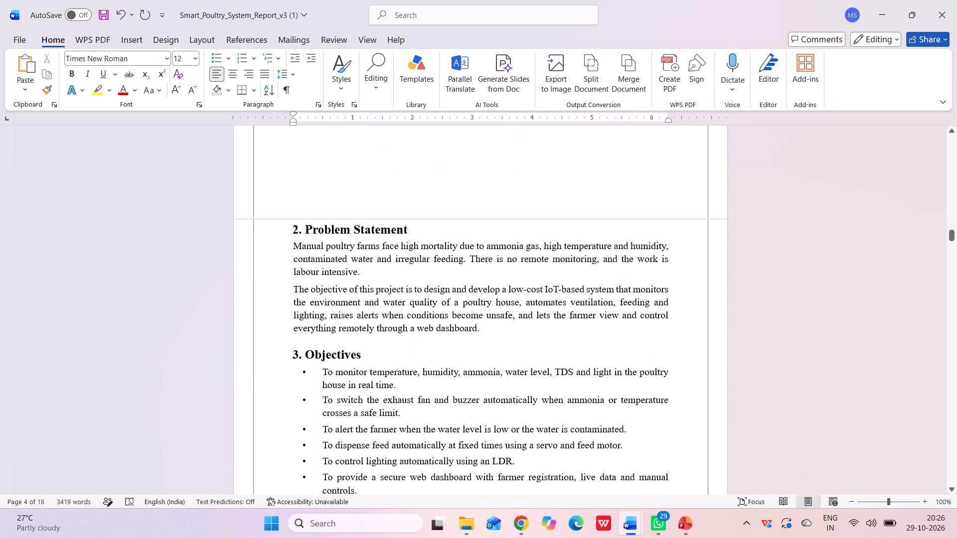
pyautogui.scroll(-2, 310, 293)
pyautogui.scroll(1, 310, 293)
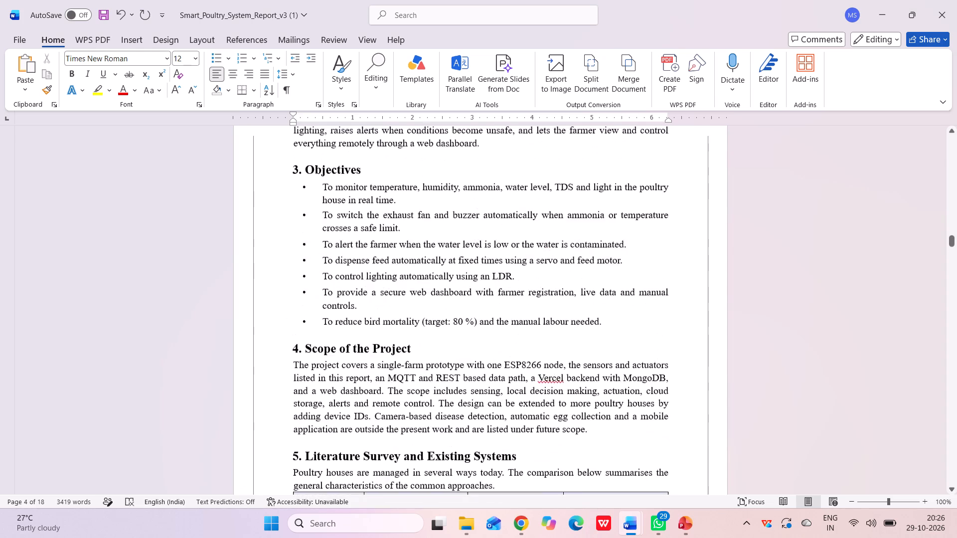
pyautogui.scroll(-14, 310, 293)
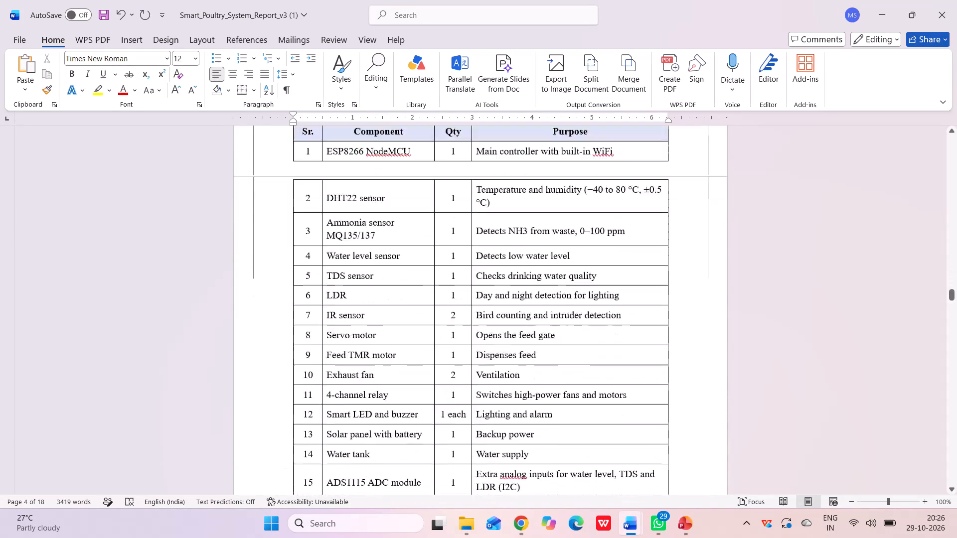
pyautogui.scroll(1, 310, 293)
pyautogui.scroll(-4, 310, 293)
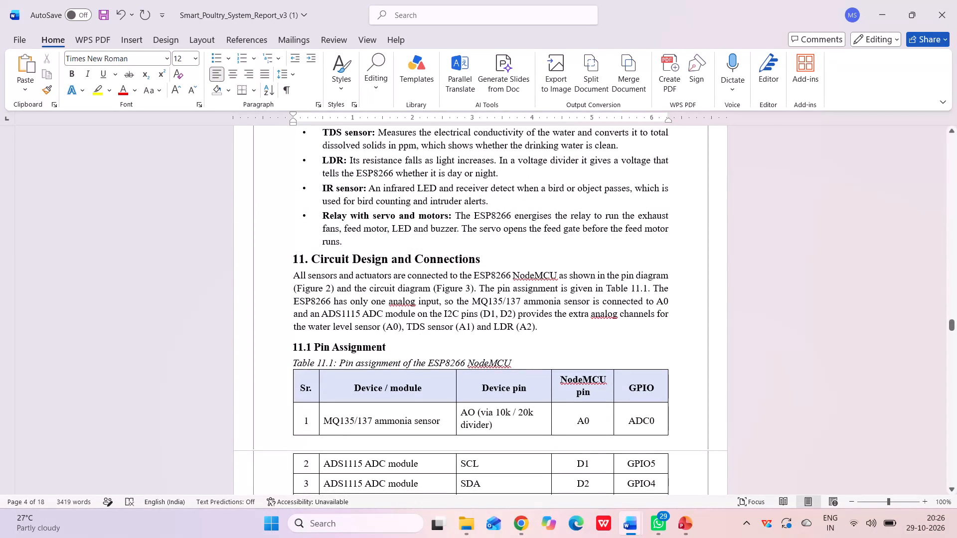
pyautogui.scroll(-3, 437, 319)
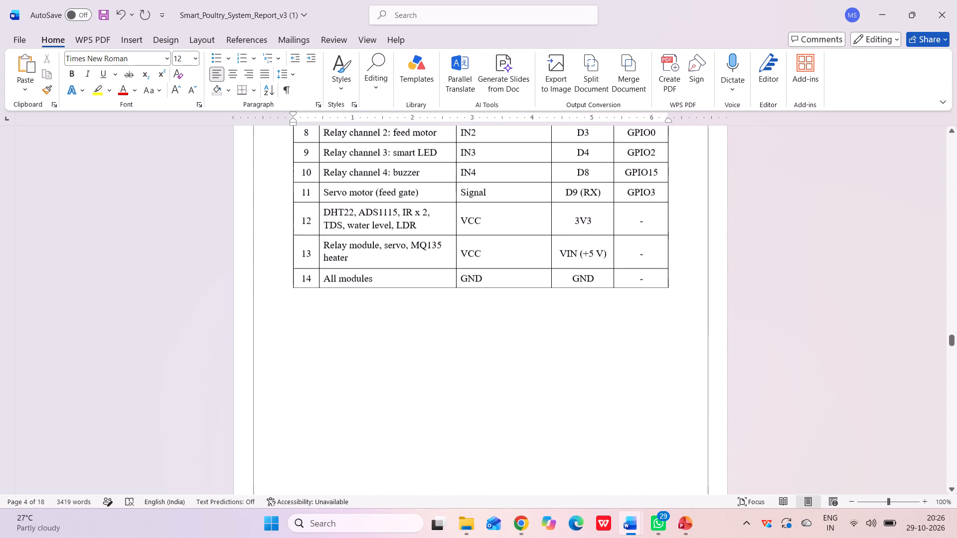
pyautogui.scroll(-6, 437, 319)
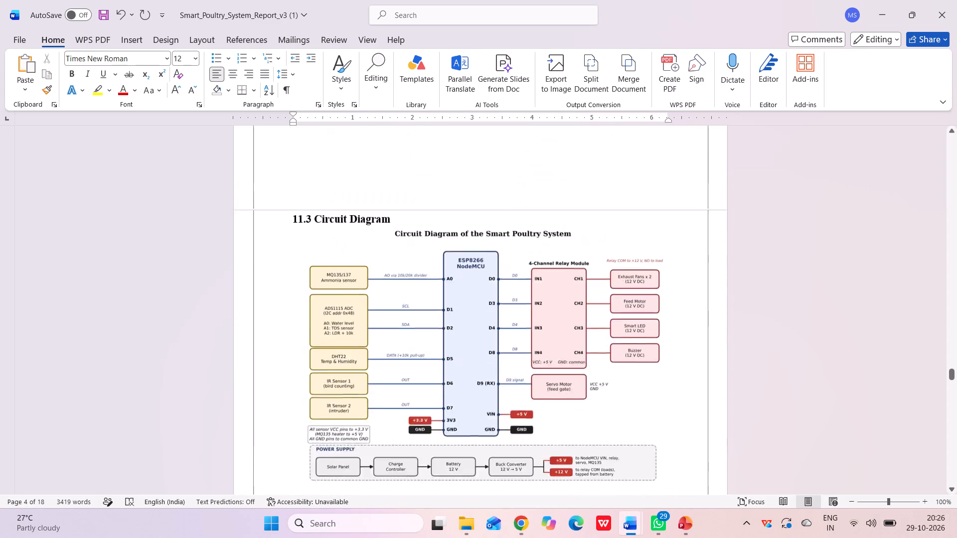
pyautogui.scroll(-4, 437, 319)
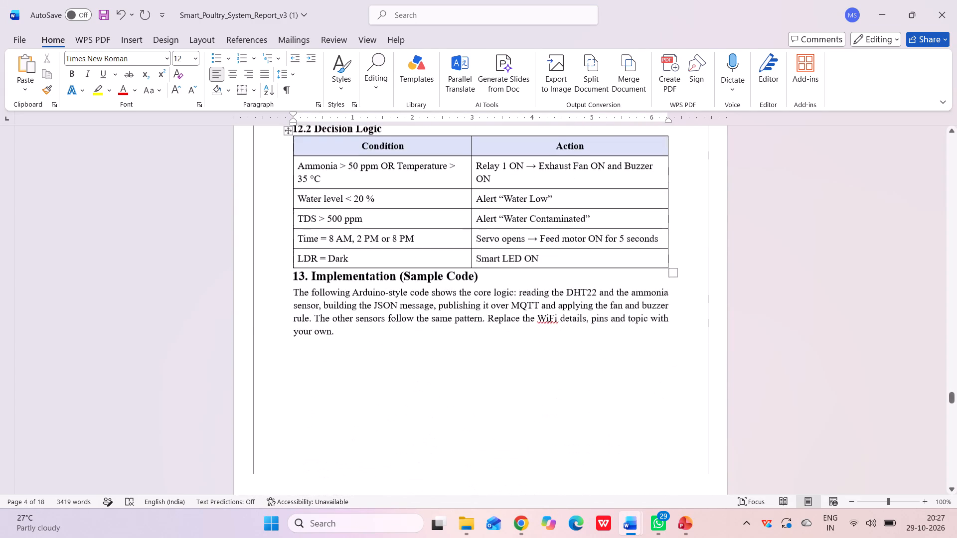
pyautogui.scroll(-19, 437, 319)
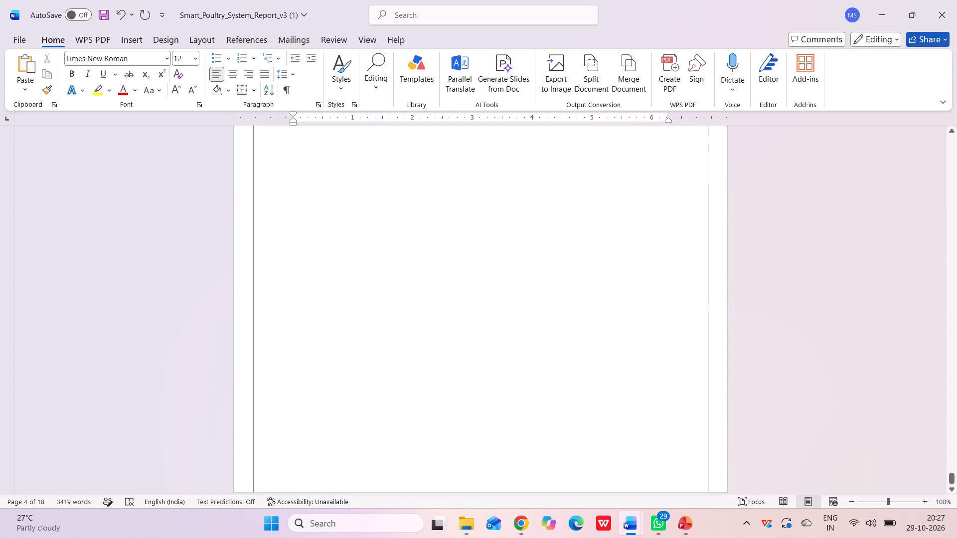
pyautogui.scroll(-16, 437, 319)
# Return to the start of the report and check the title page, signature block and Acknowledgement.
pyautogui.scroll(20, 437, 319)
pyautogui.scroll(4, 437, 319)
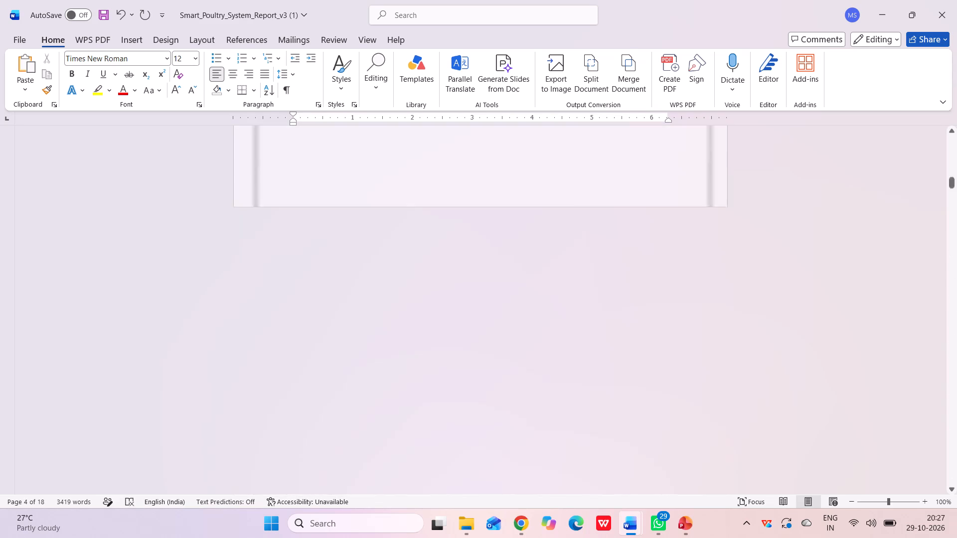
pyautogui.scroll(15, 437, 319)
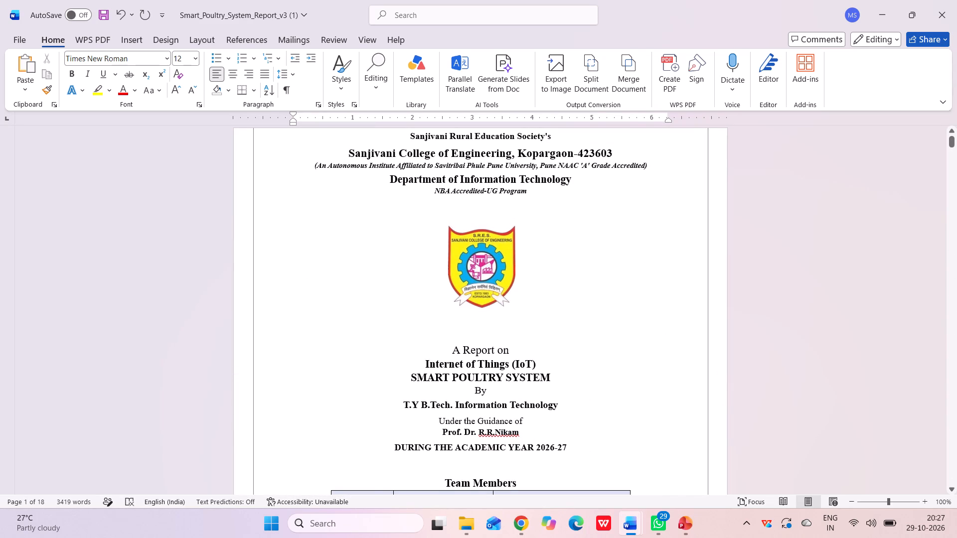
pyautogui.scroll(-2, 522, 429)
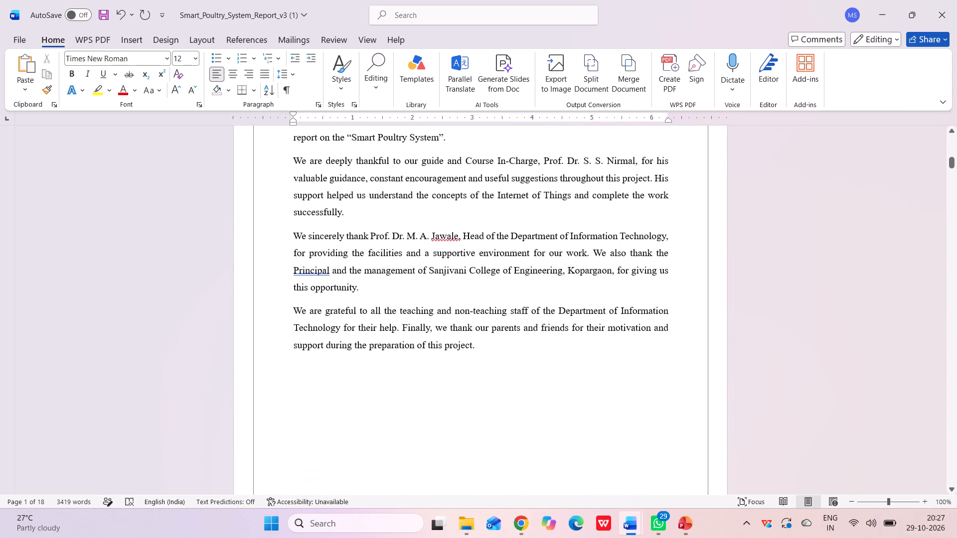
pyautogui.scroll(-1, 522, 429)
pyautogui.scroll(2, 522, 429)
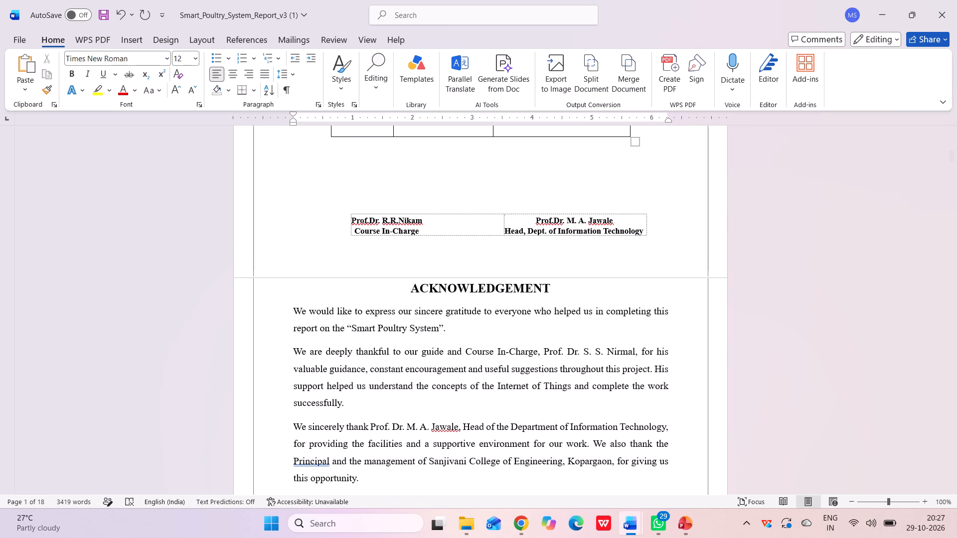
# Open the Save As options for the edited report.
pyautogui.click(15, 44)
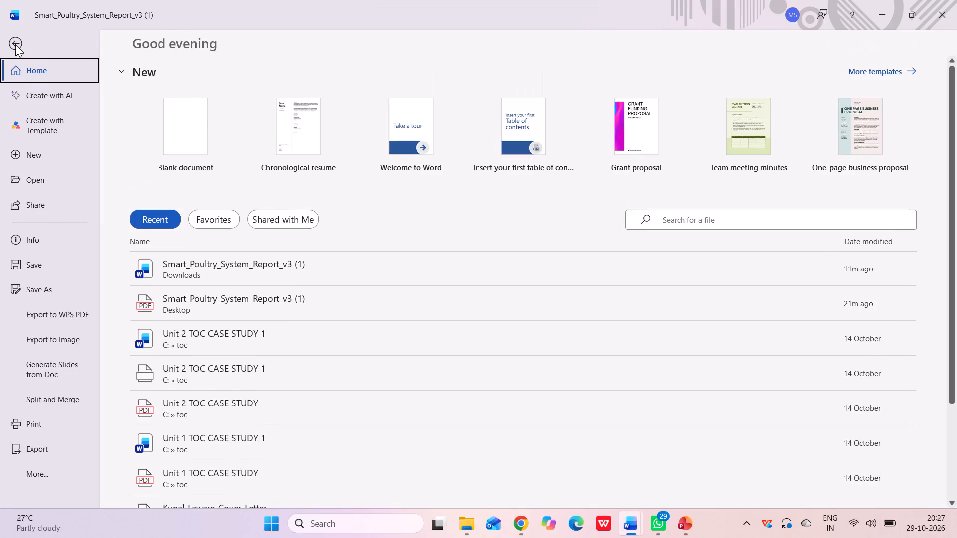
pyautogui.click(34, 294)
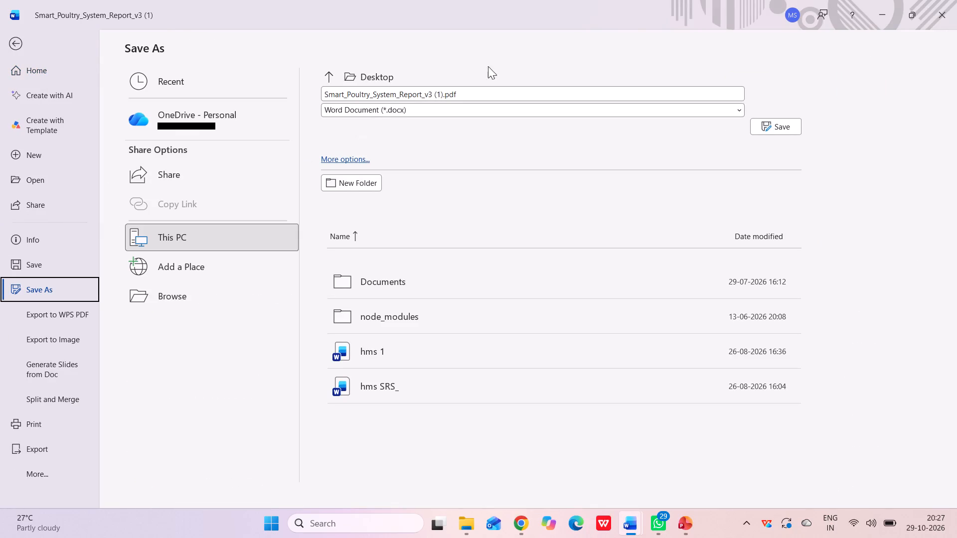
# Save the report to the Desktop as a Word document named "Smart dustbin".
pyautogui.click(471, 94)
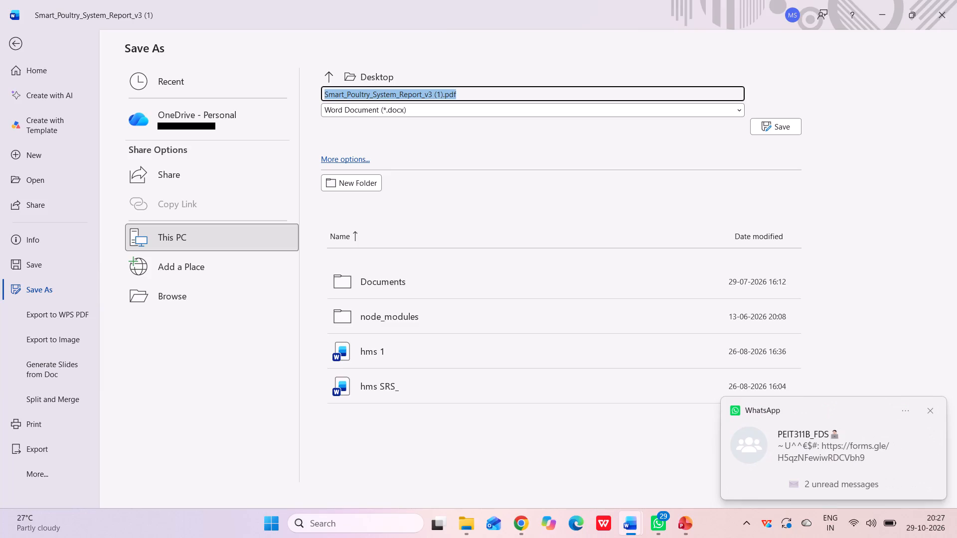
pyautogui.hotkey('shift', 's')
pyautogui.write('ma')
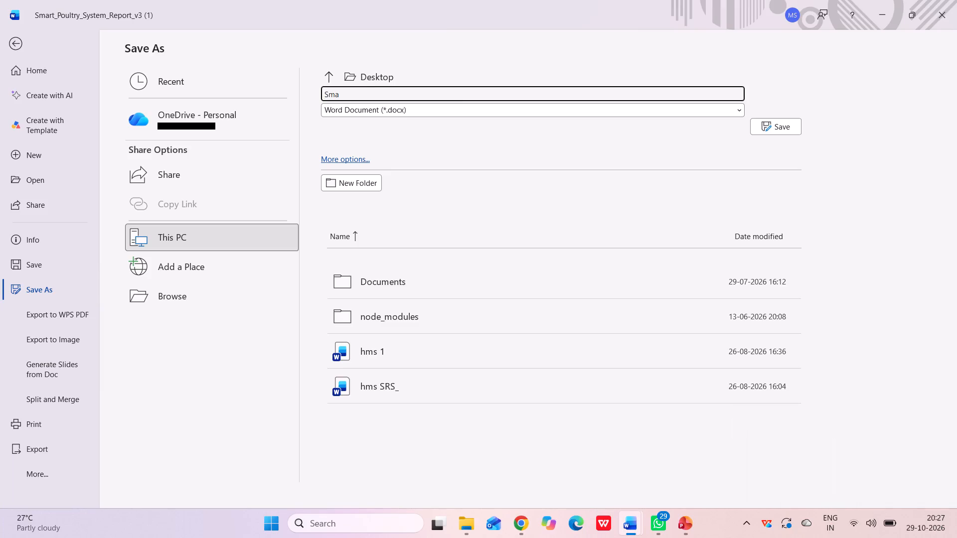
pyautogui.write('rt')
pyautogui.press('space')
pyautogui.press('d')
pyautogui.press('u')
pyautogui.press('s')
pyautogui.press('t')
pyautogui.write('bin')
pyautogui.click(775, 128)
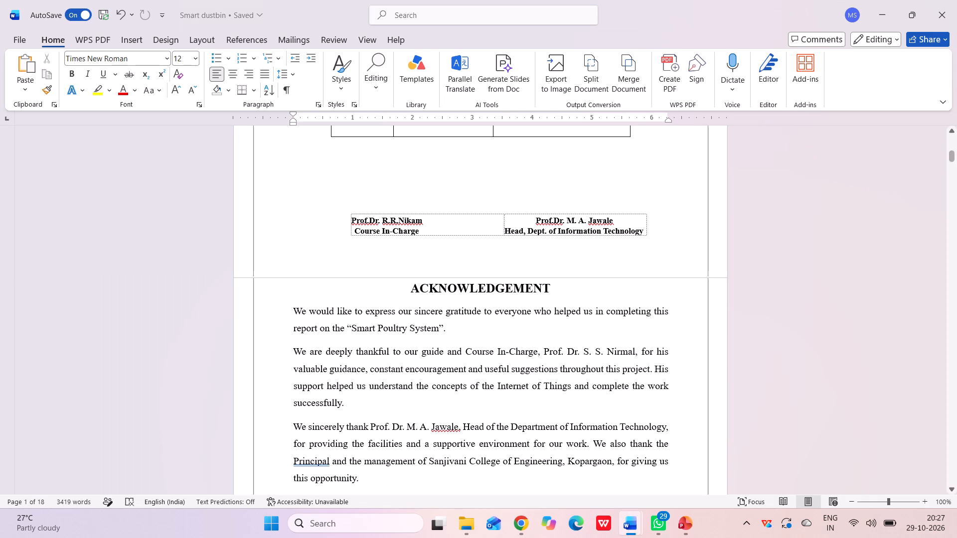
# Minimize the Smart dustbin document window.
pyautogui.click(887, 21)
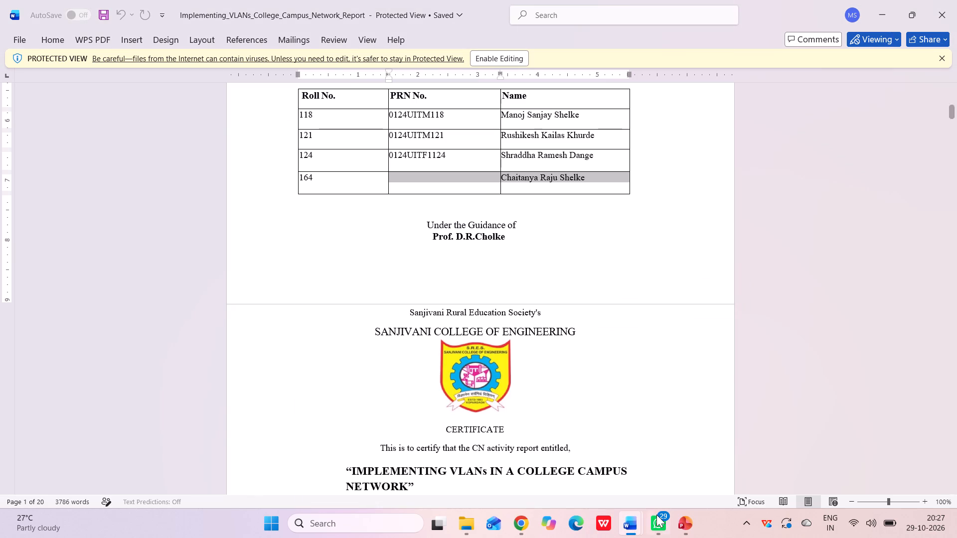